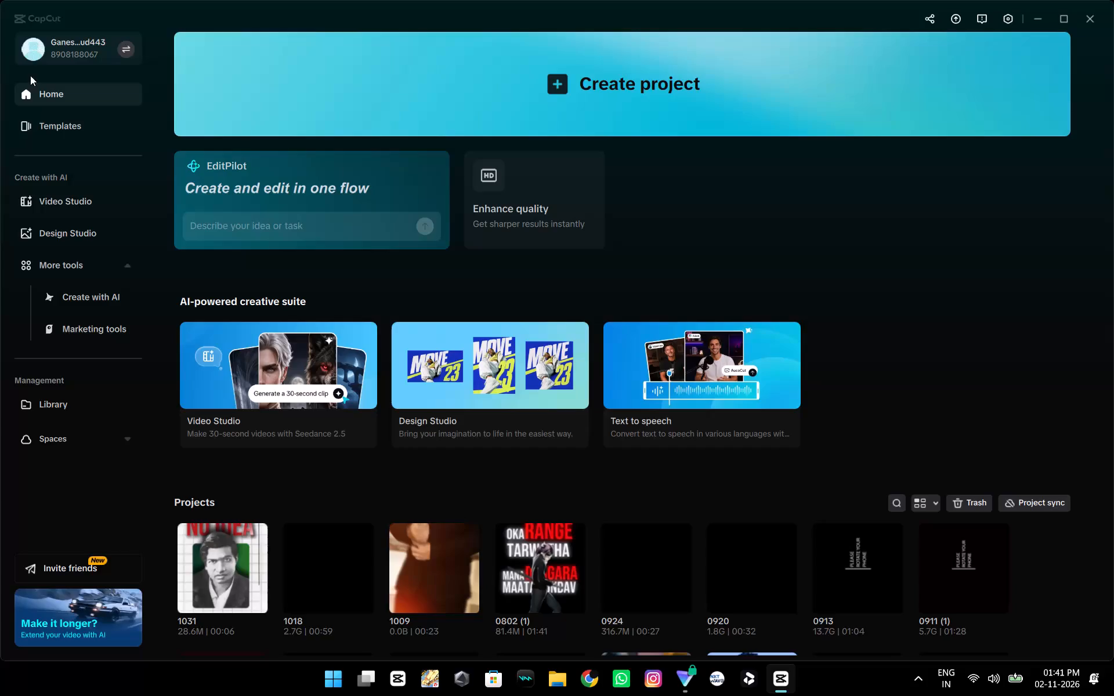
Open the existing project 1031 for editing.
click(204, 591)
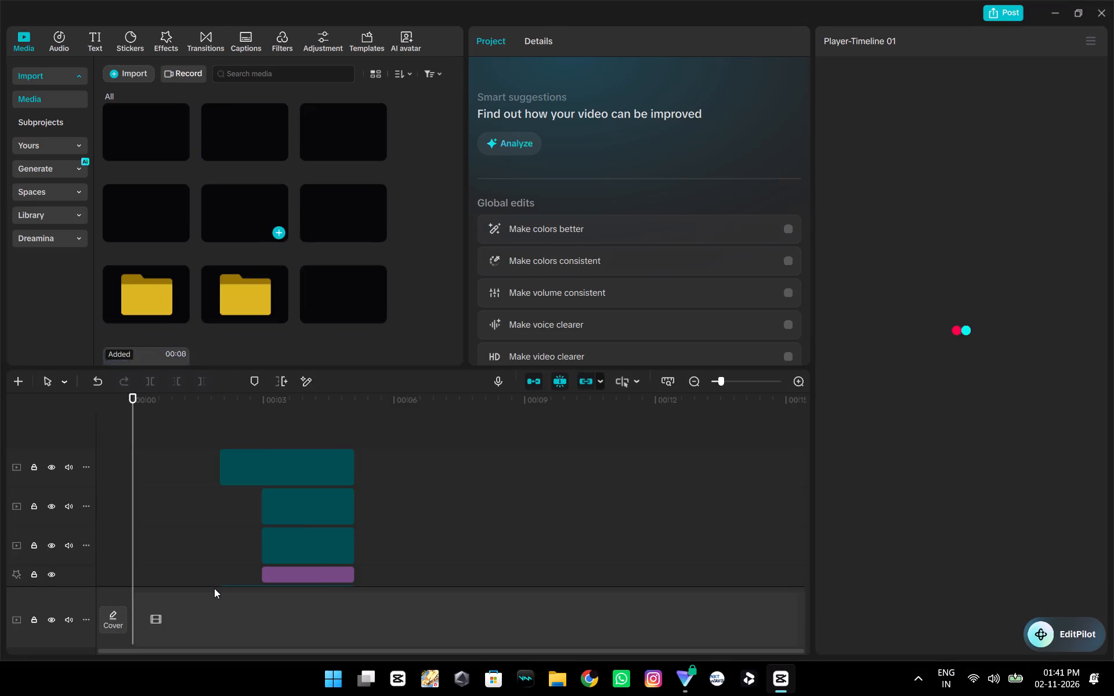
scroll(213, 445, down, 7)
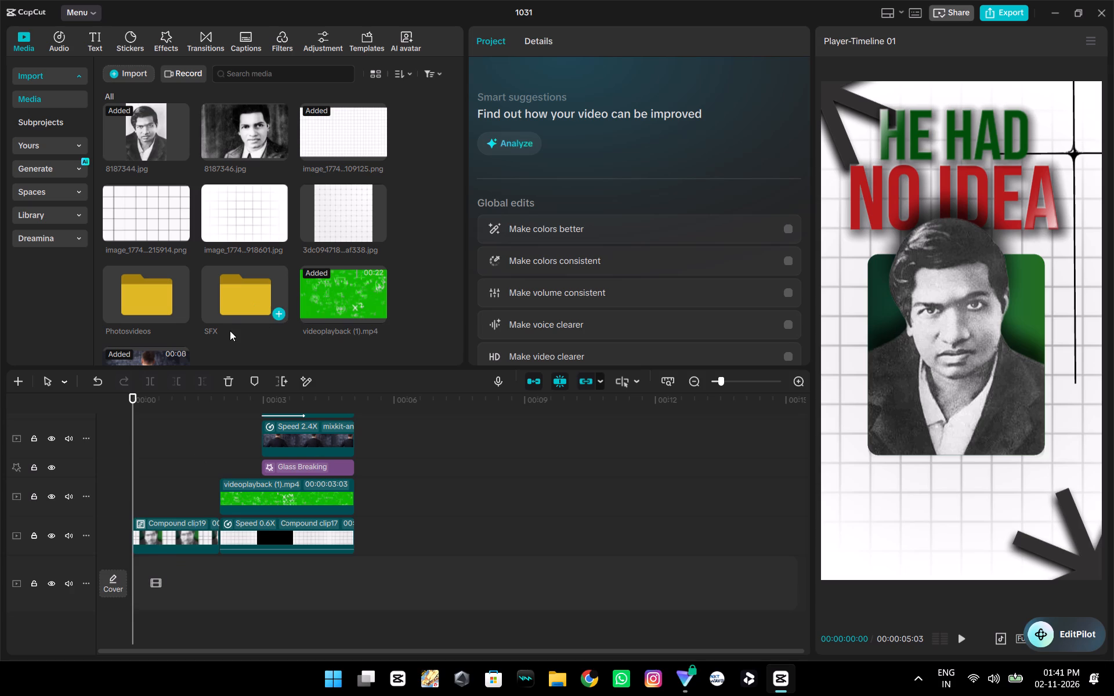
triple_click(133, 65)
click(517, 483)
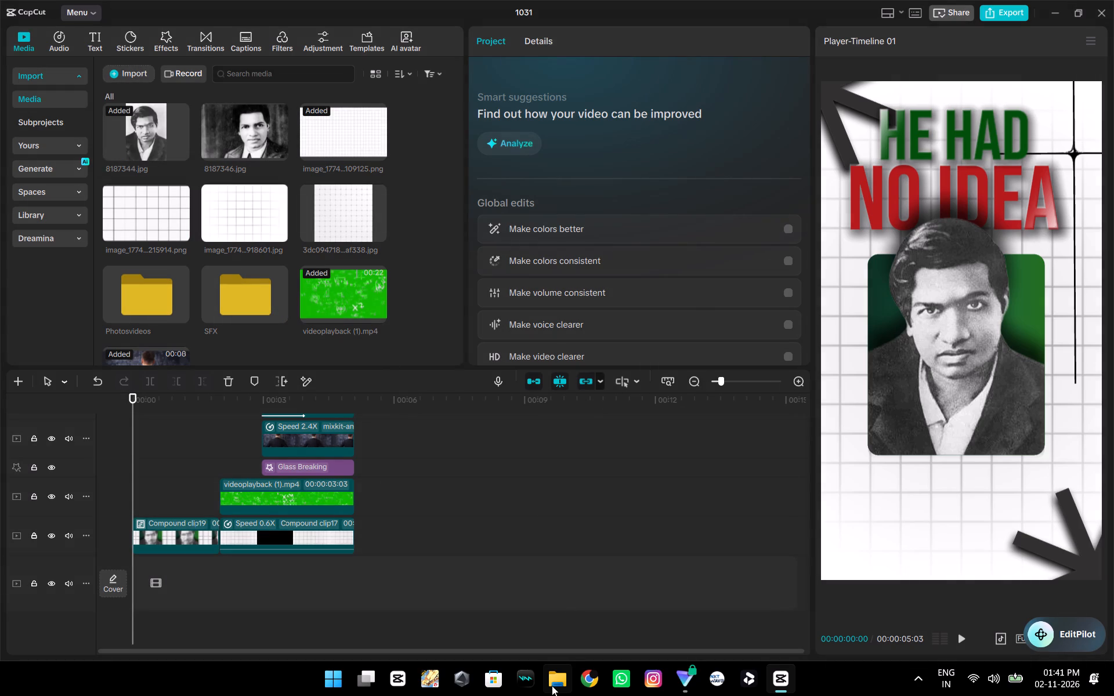
Look through the Downloads folder in File Explorer for the project's audio files.
click(552, 686)
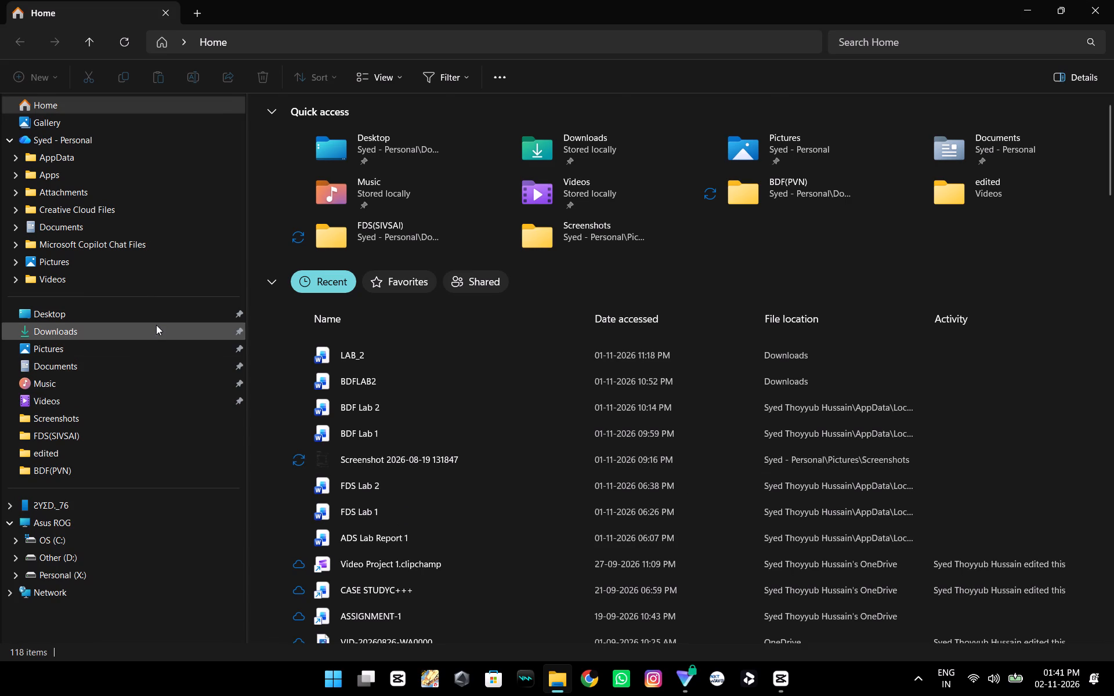
click(156, 325)
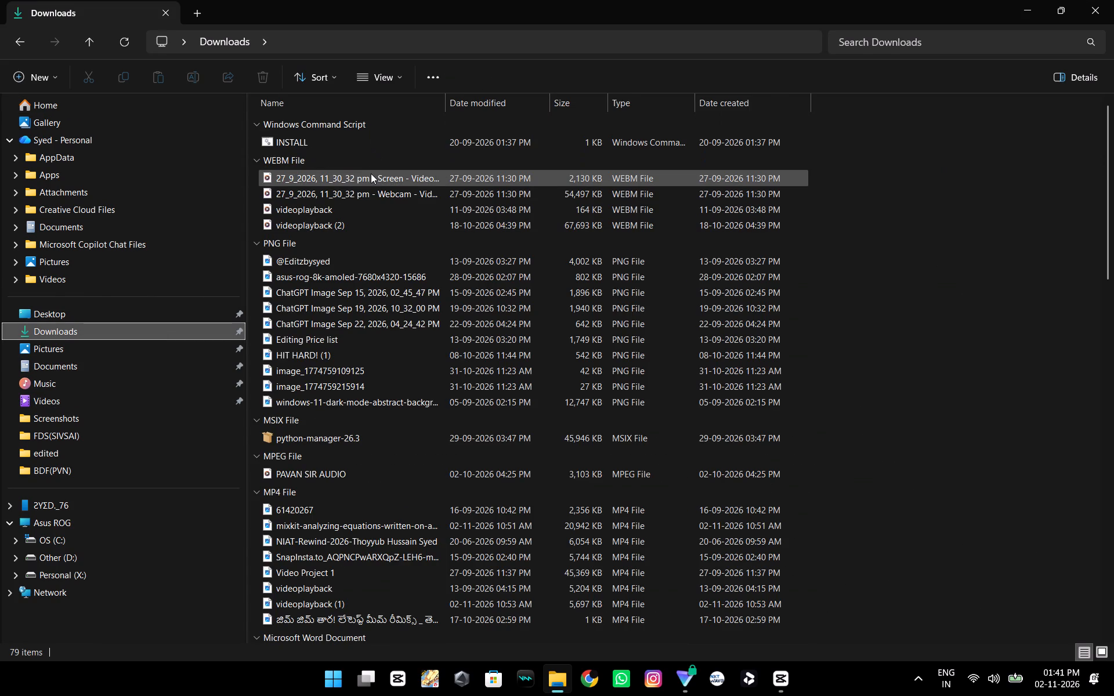
scroll(381, 240, down, 14)
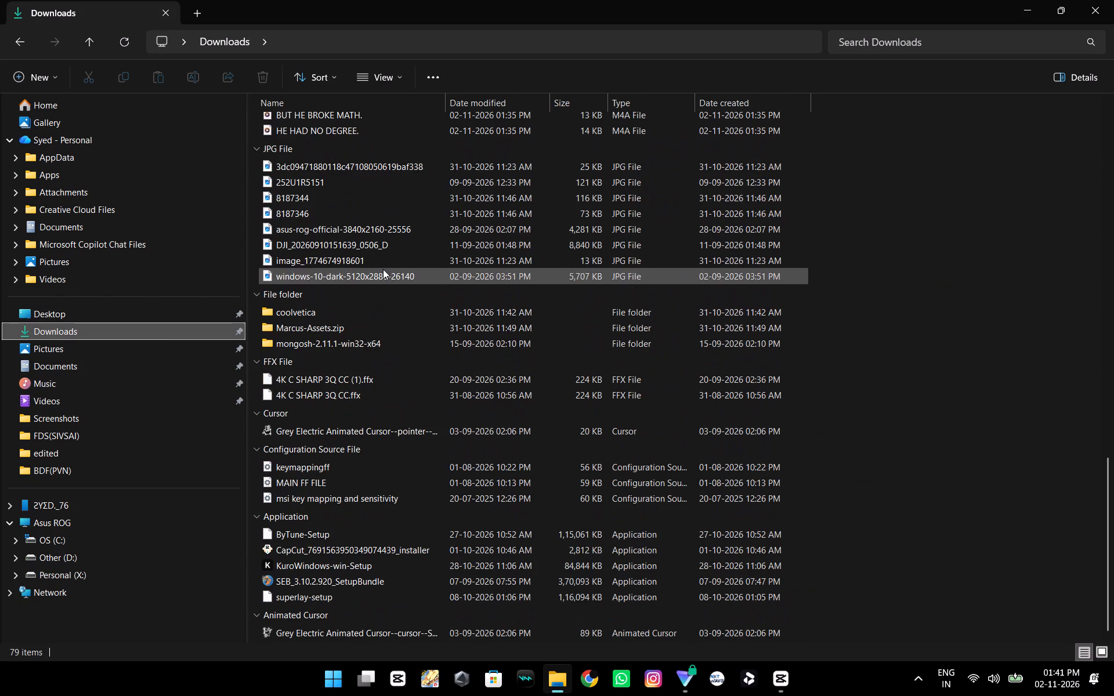
scroll(355, 390, up, 4)
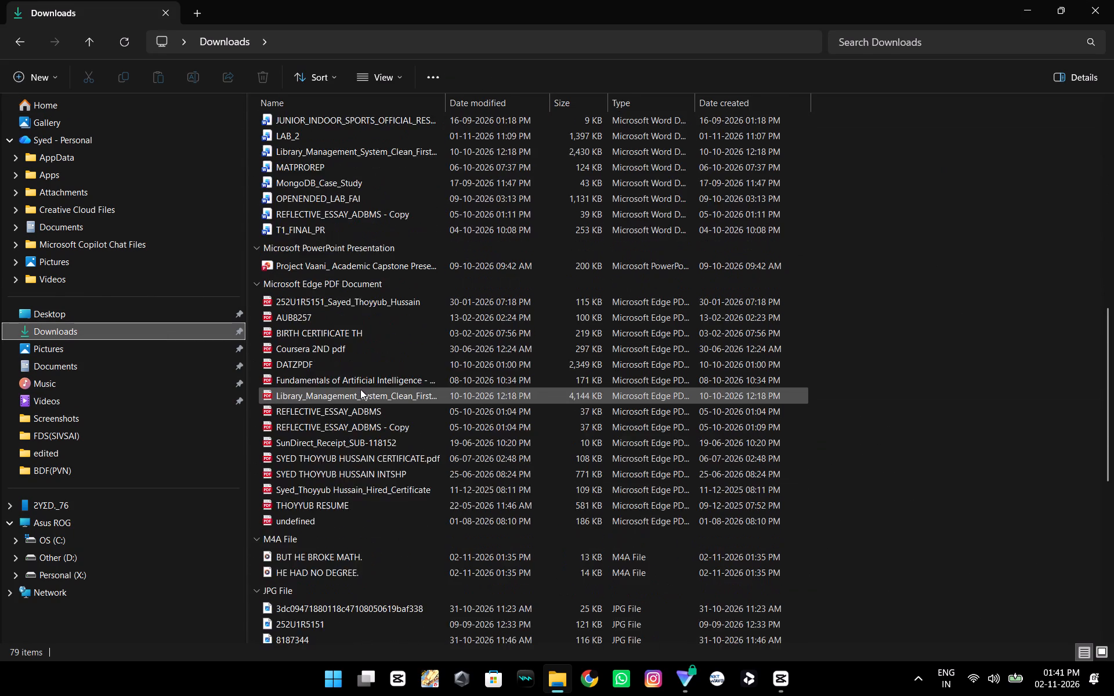
scroll(366, 389, down, 6)
click(374, 307)
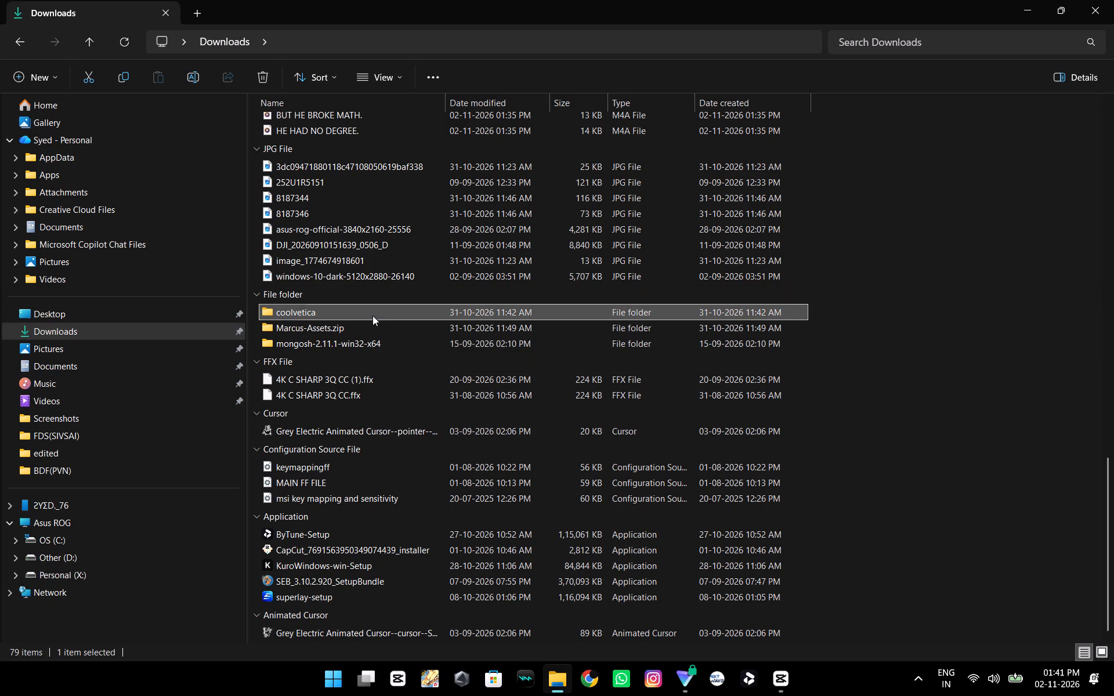
click(1006, 0)
click(1020, 0)
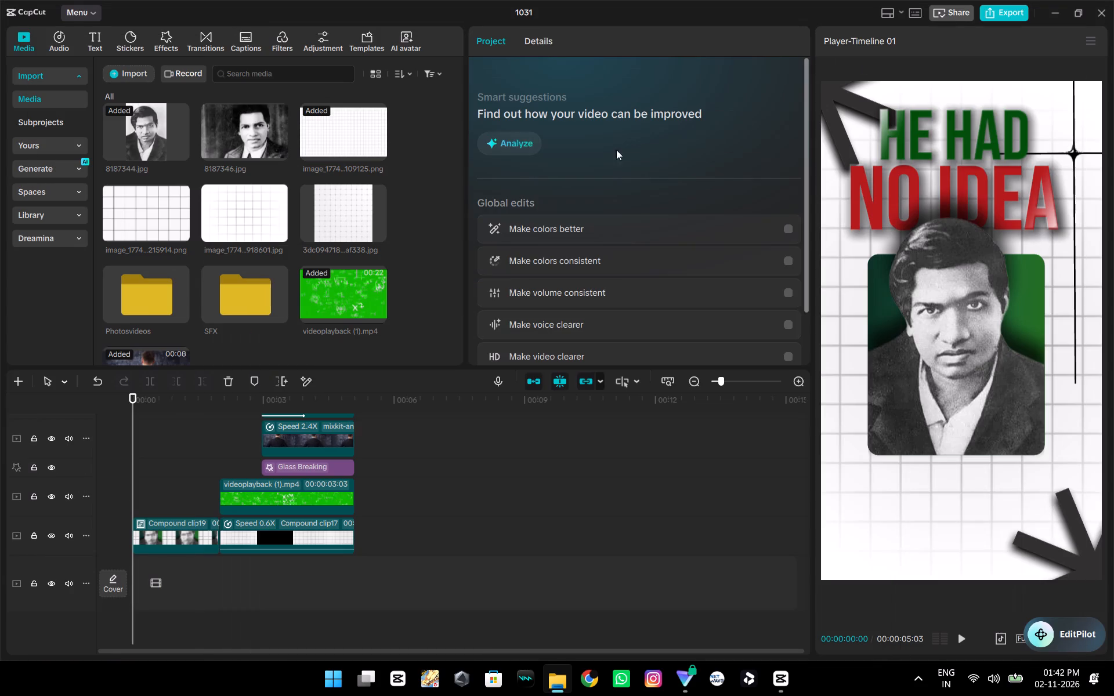
Restore the two voicemaker MP3 files from the desktop's Recycle Bin.
click(1051, 5)
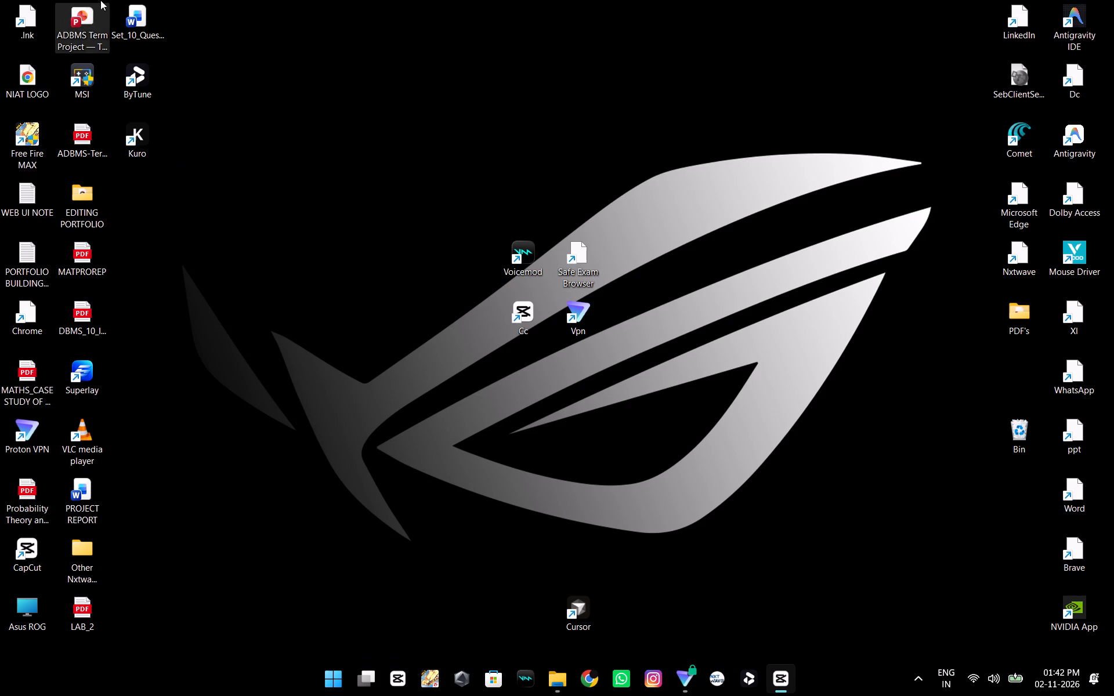
double_click(1018, 428)
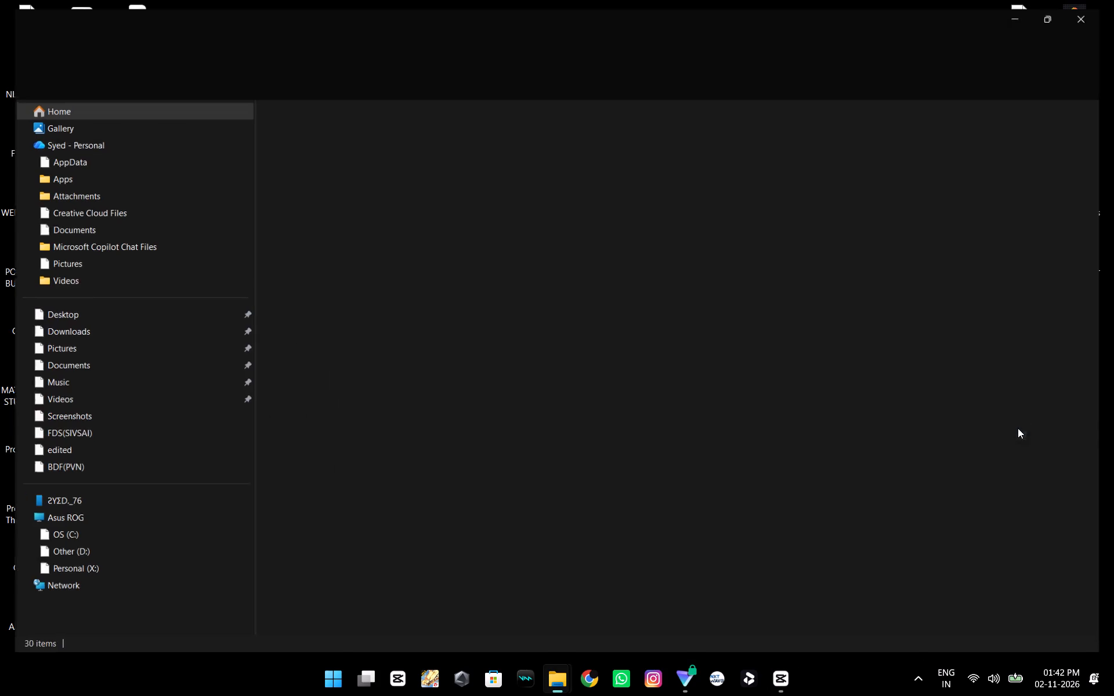
scroll(448, 152, down, 6)
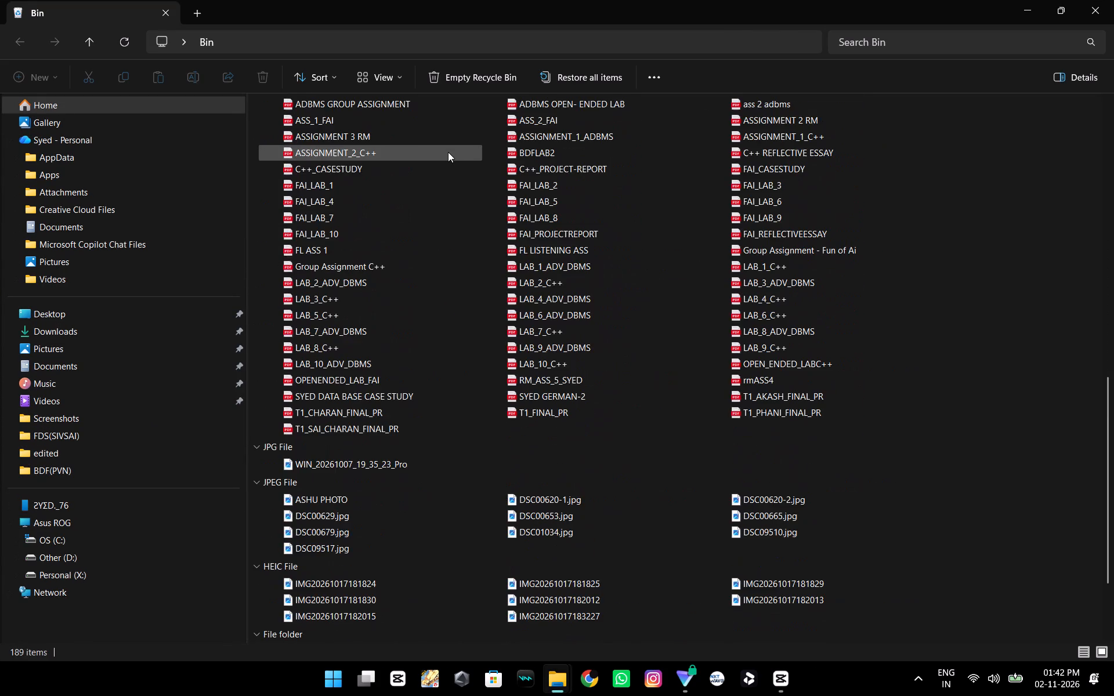
scroll(448, 152, down, 5)
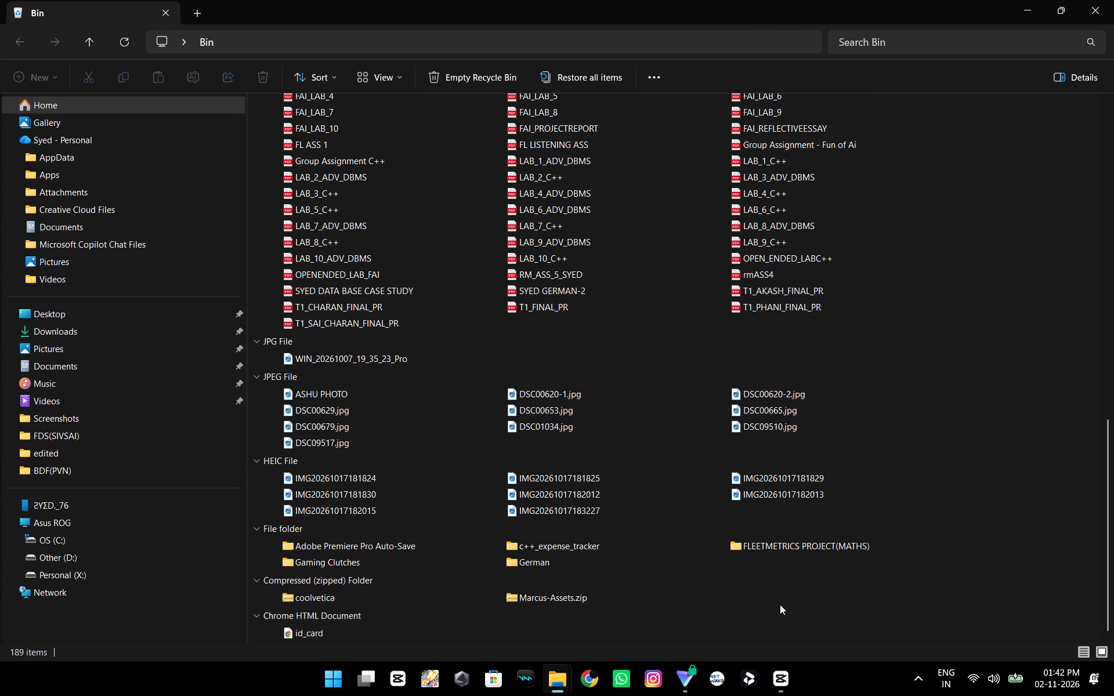
scroll(780, 604, up, 4)
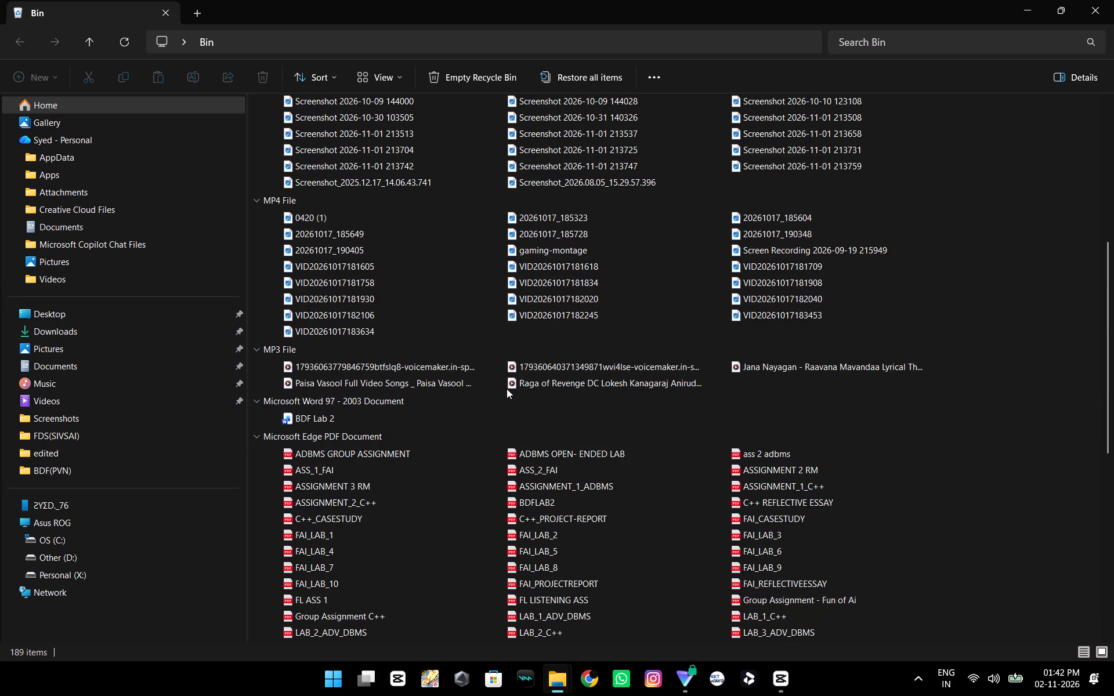
ctrl+click(541, 364)
ctrl+click(425, 361)
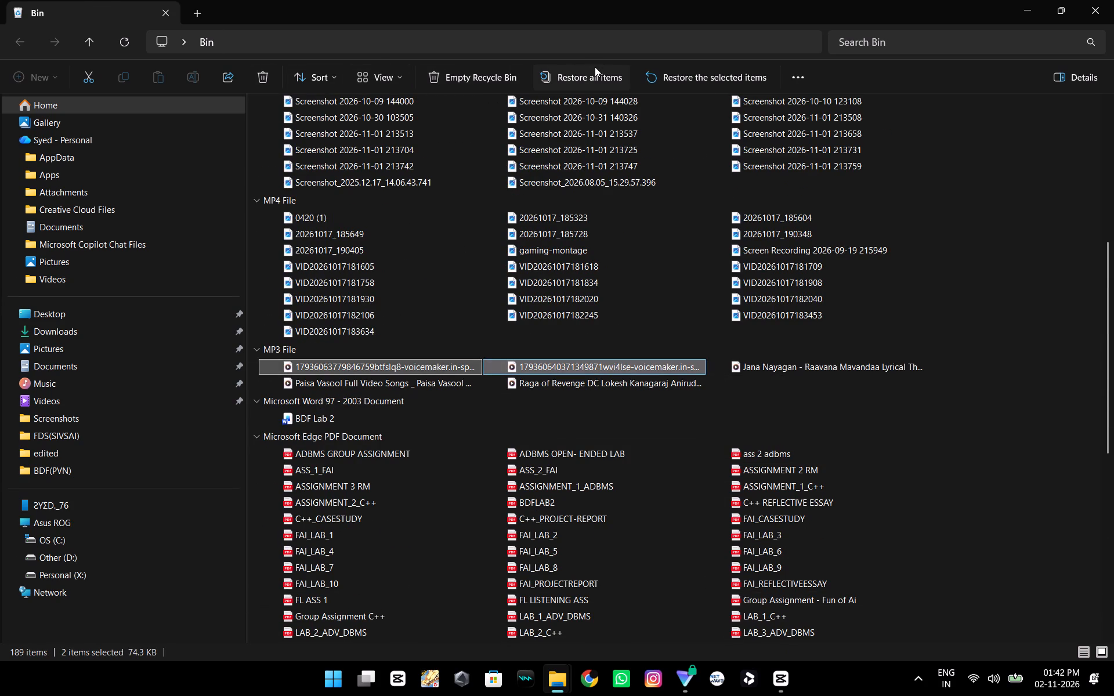
click(666, 79)
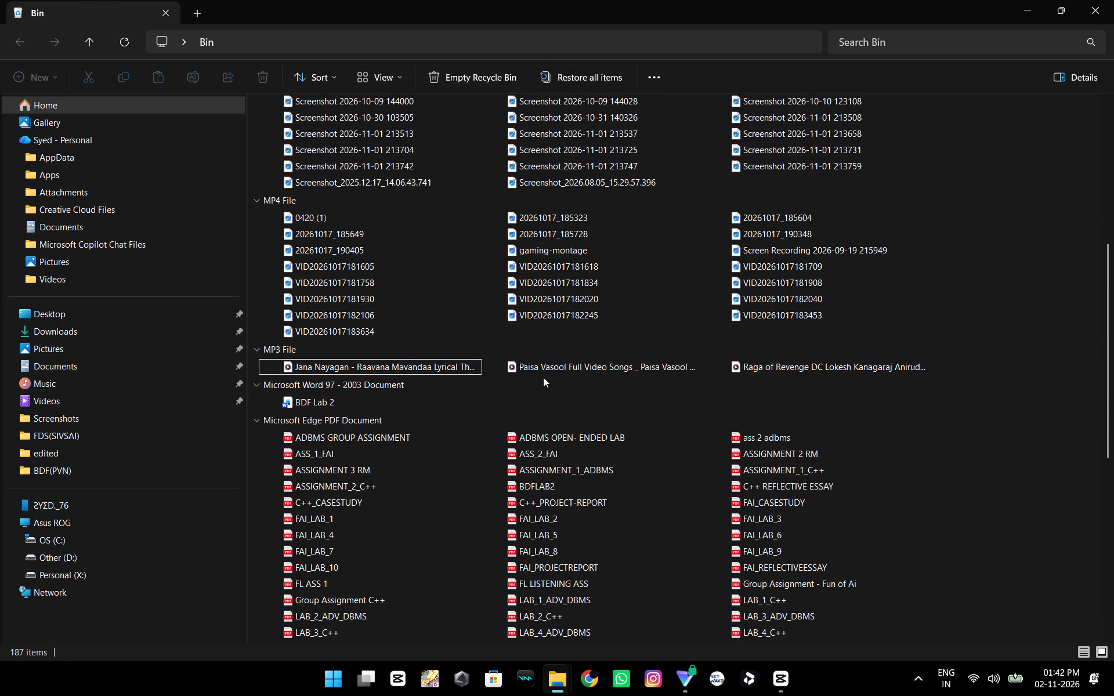
Permanently delete all the remaining items in the Recycle Bin and close its window.
key(ctrl+a)
click(269, 69)
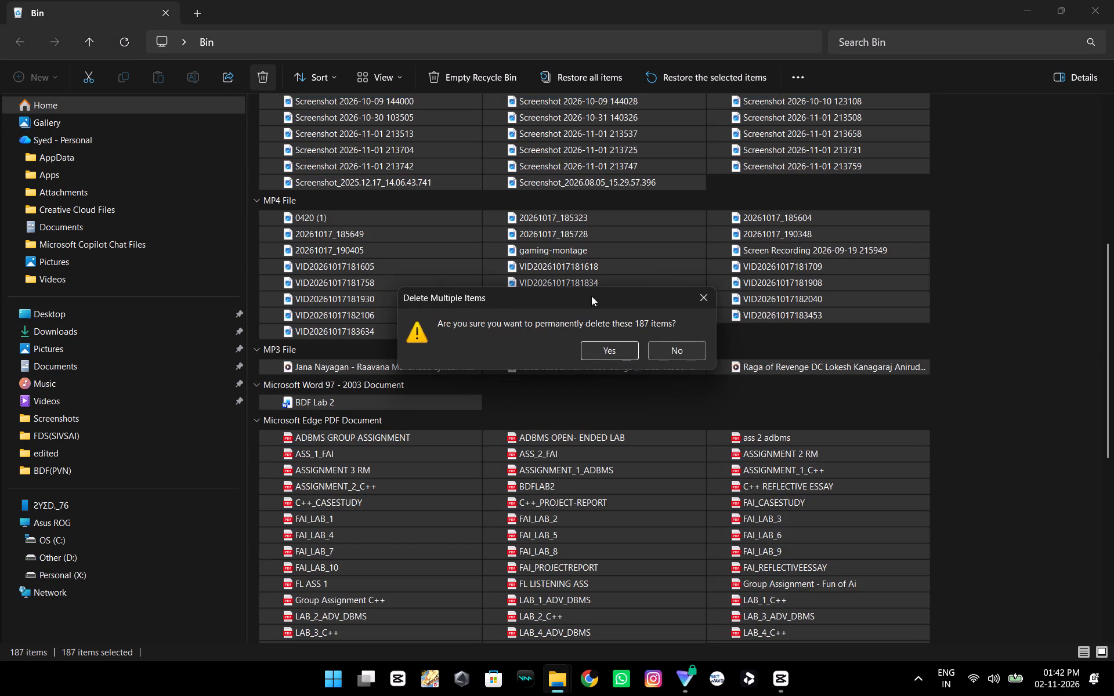
click(624, 347)
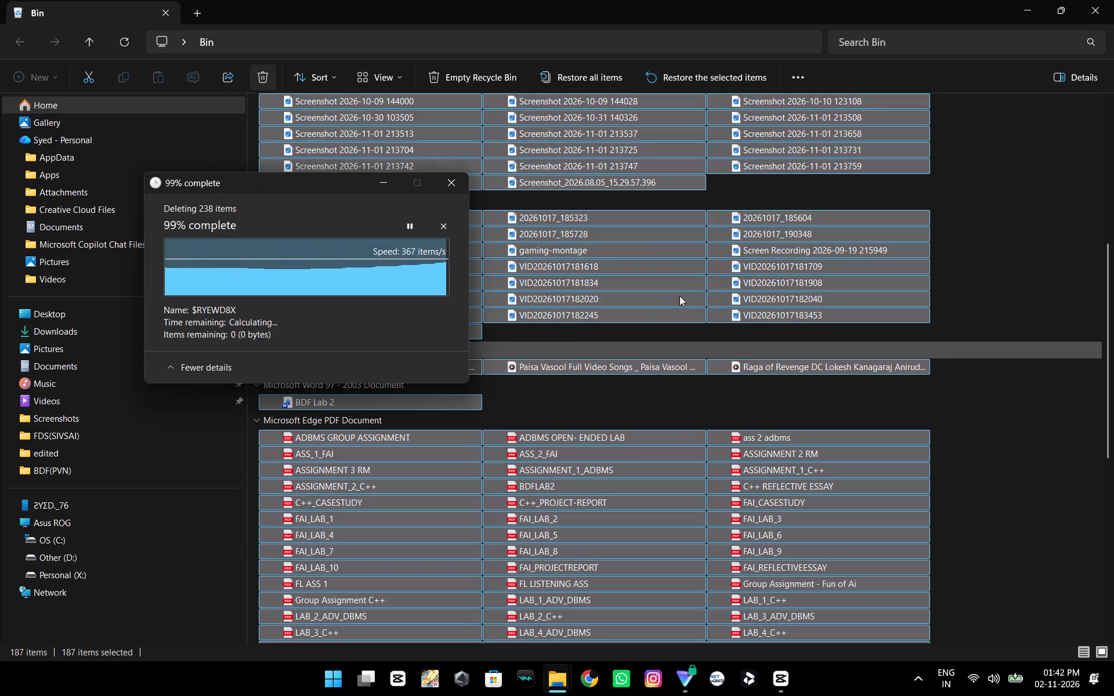
click(1113, 0)
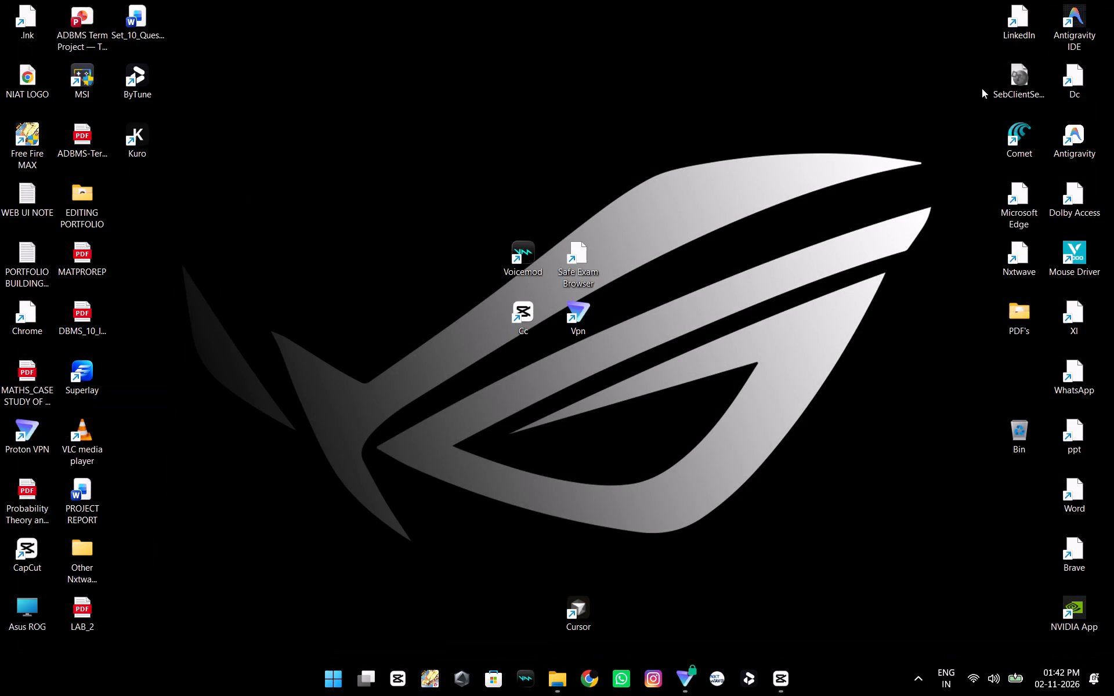
Switch back to CapCut and import the audio files "BUT HE BROKE MATH." and "HE HAD NO DEGREE." from Downloads.
click(789, 684)
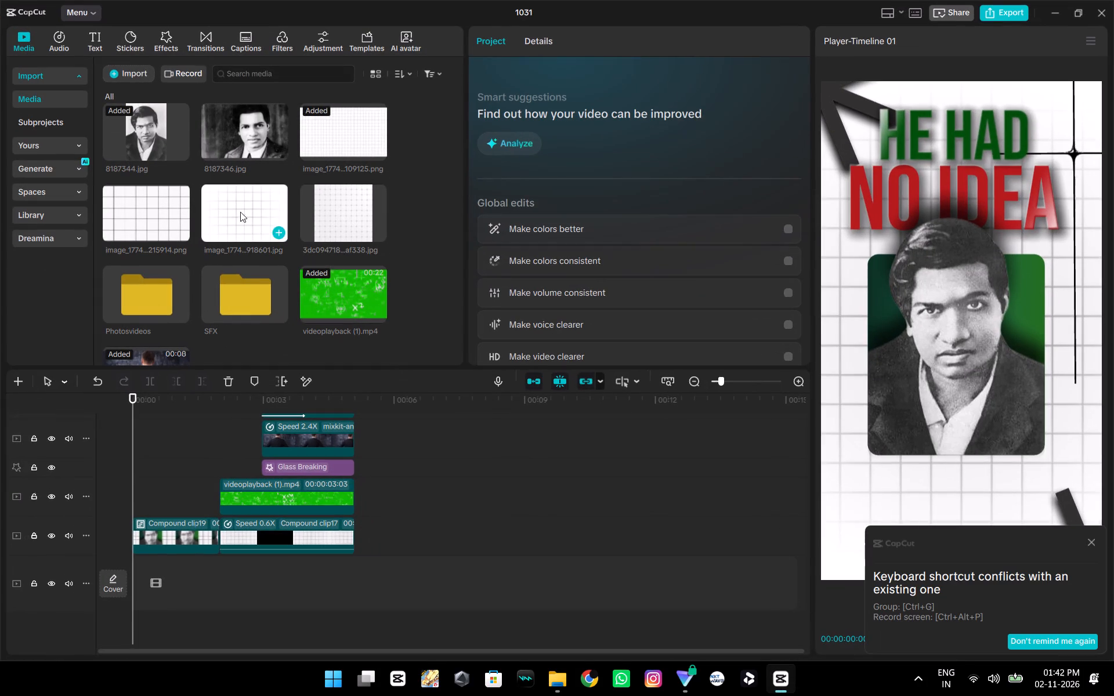
click(140, 74)
click(139, 99)
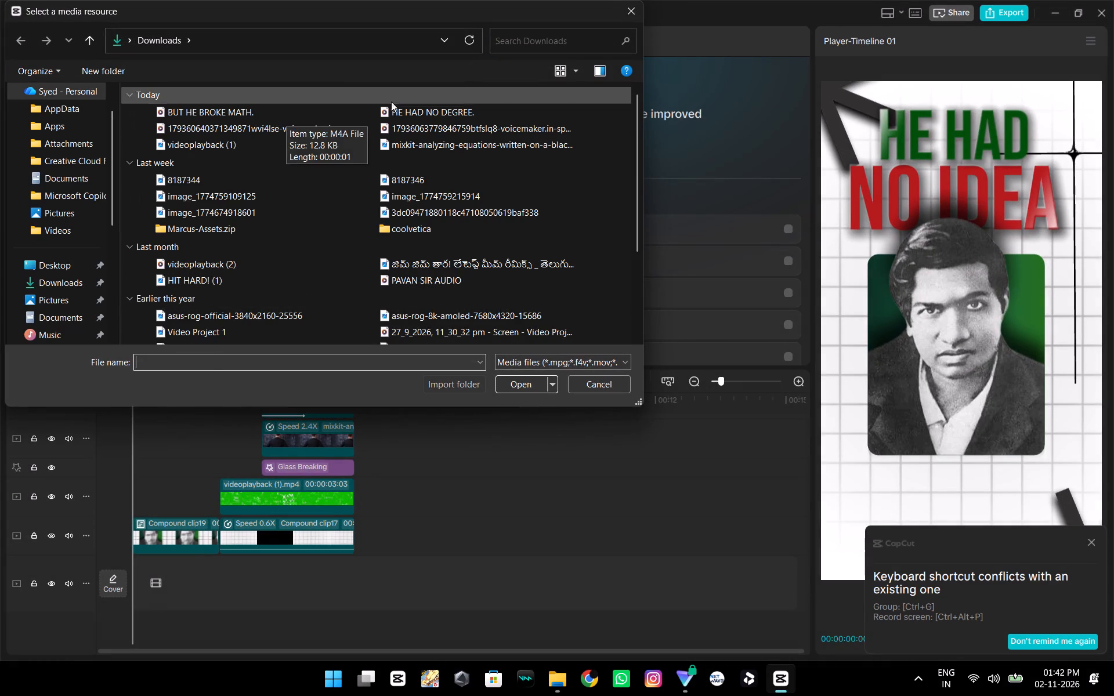
click(433, 113)
ctrl+click(287, 116)
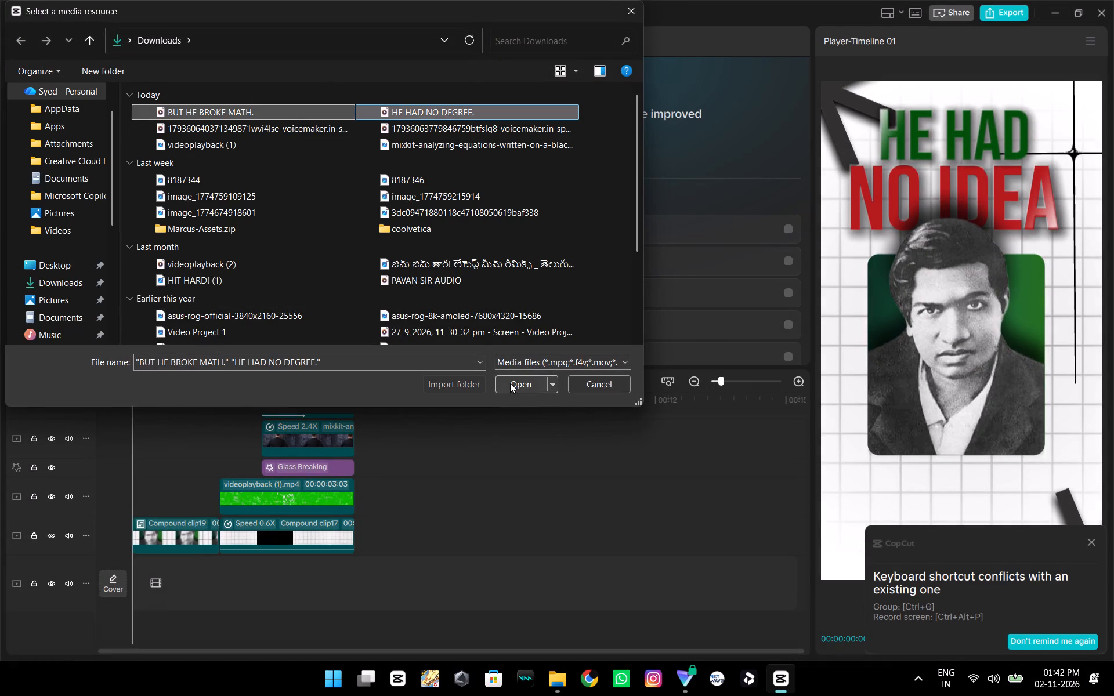
click(511, 383)
Add both voice clips to the timeline, with HE HAD NO DEGREE at the start on its own audio track above BUT HE BROKE MATH.
scroll(198, 188, down, 6)
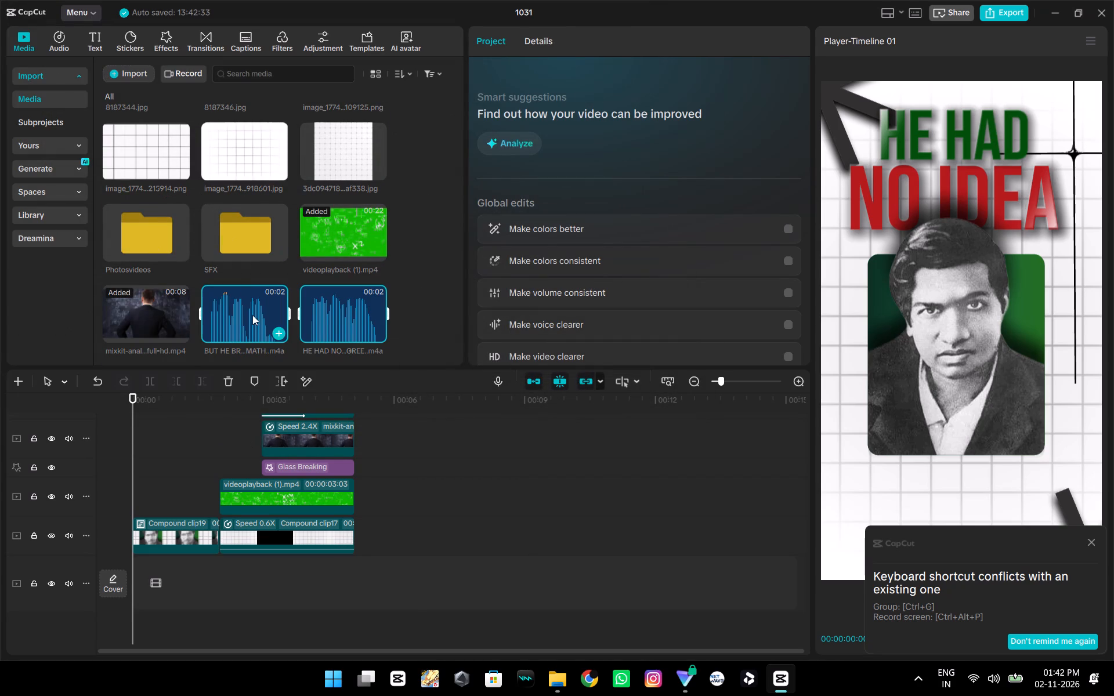
drag(335, 318, 132, 573)
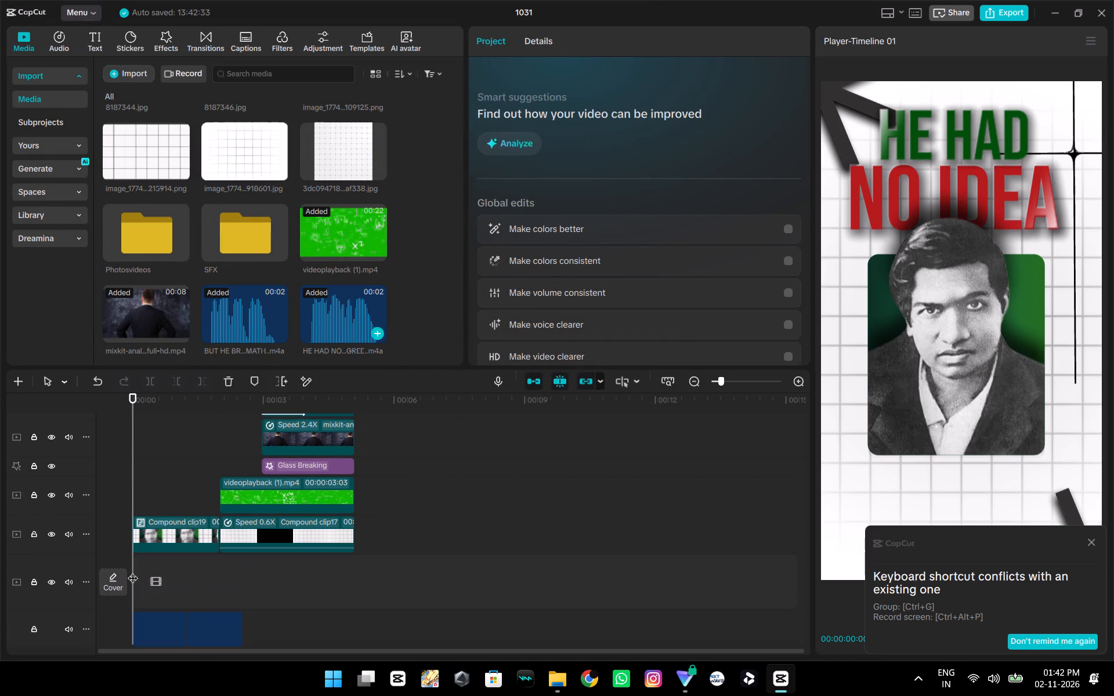
click(243, 582)
click(169, 567)
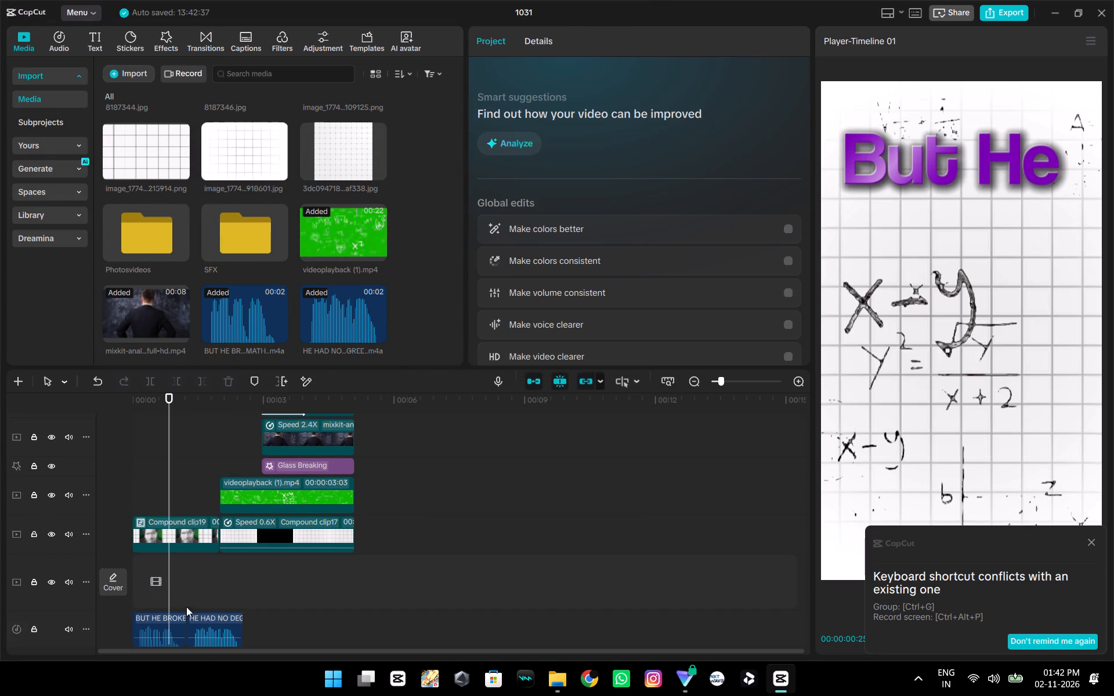
drag(219, 626, 167, 574)
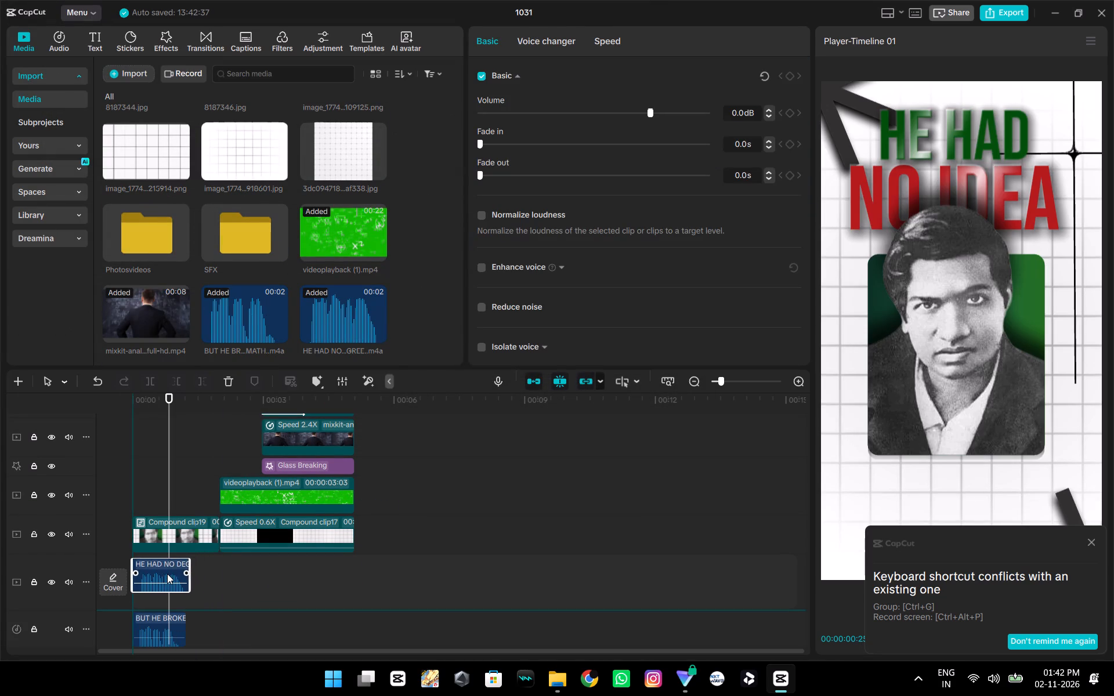
drag(167, 574, 167, 561)
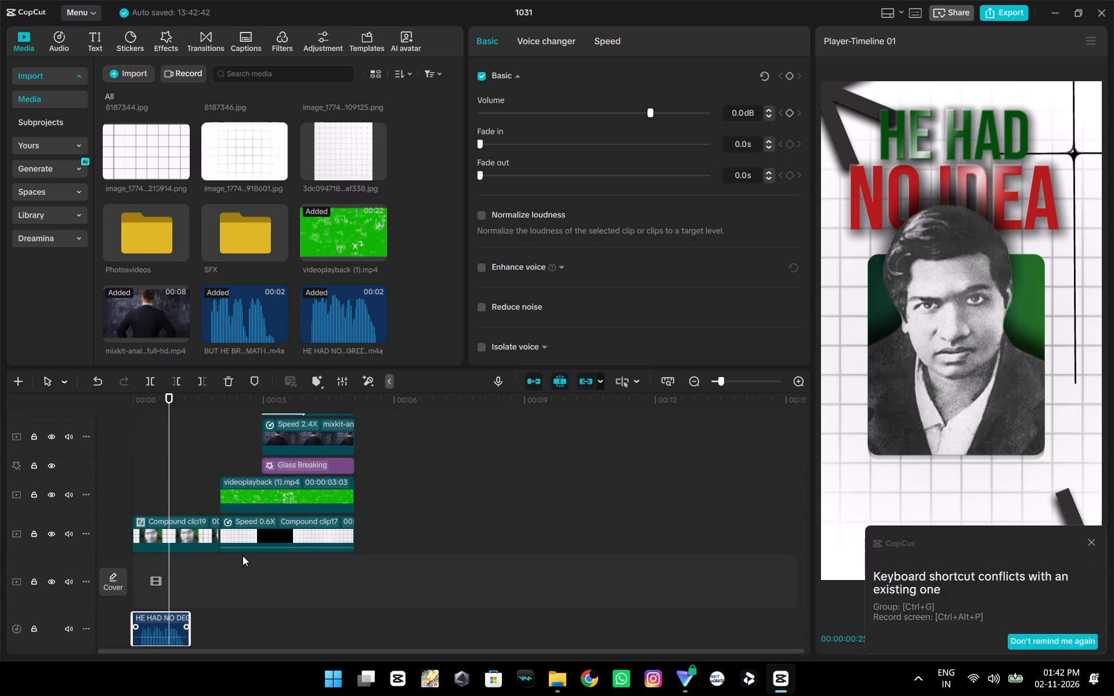
Select the video, overlay and effect clips together and move Compound clip19 and Compound clip17 down onto the main track.
scroll(245, 553, down, 1)
ctrl+drag(395, 509, 140, 410)
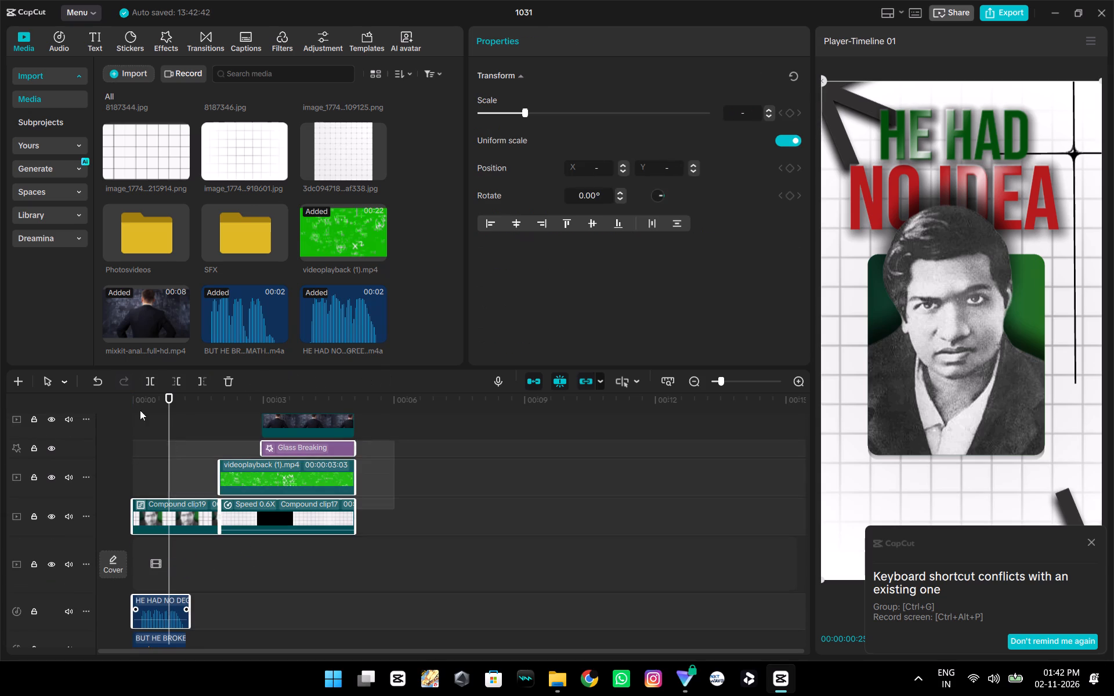
ctrl+drag(140, 410, 0, 129)
drag(256, 517, 263, 569)
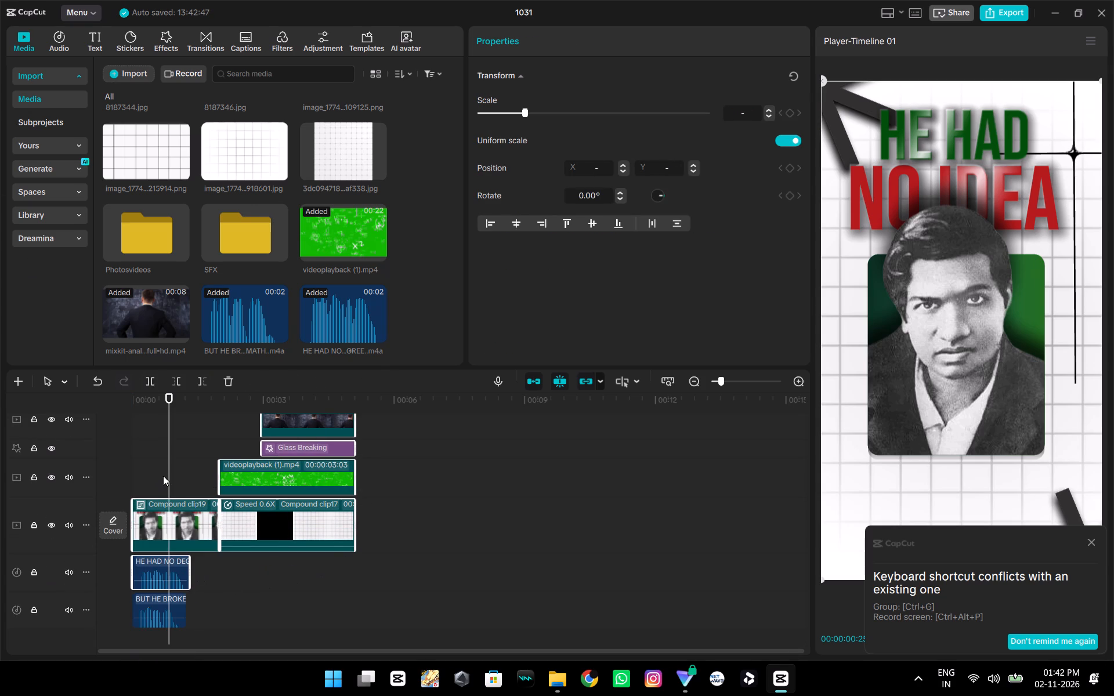
Move the BUT HE BROKE MATH audio onto the HE HAD NO DEGREE track, starting where Compound clip17 begins.
drag(158, 613, 248, 582)
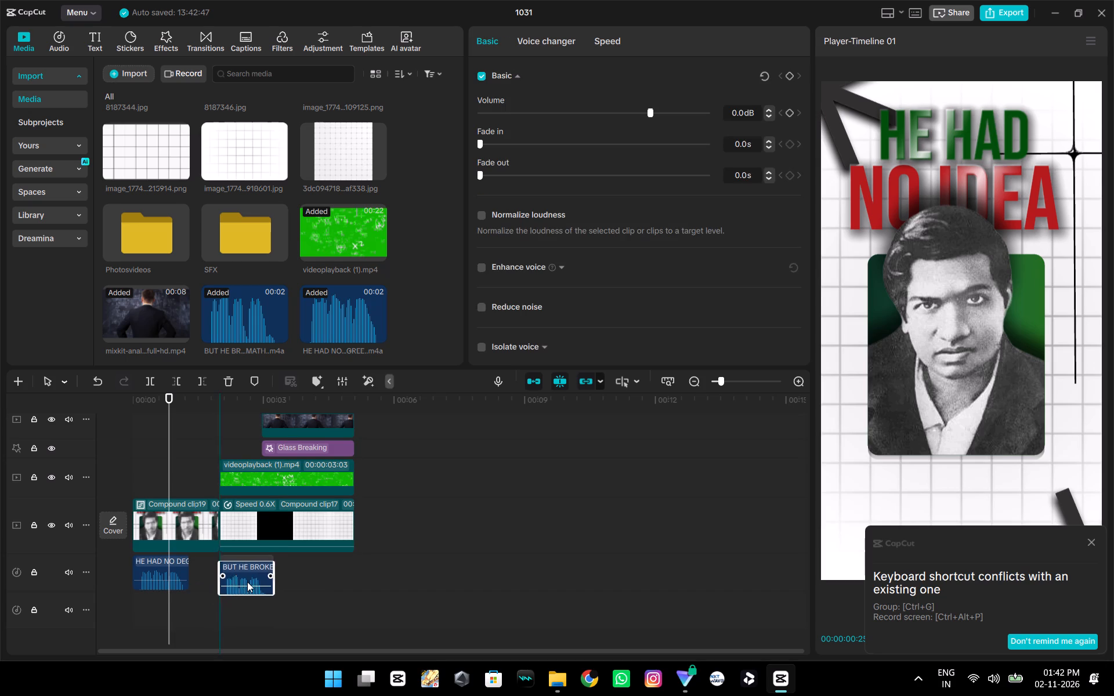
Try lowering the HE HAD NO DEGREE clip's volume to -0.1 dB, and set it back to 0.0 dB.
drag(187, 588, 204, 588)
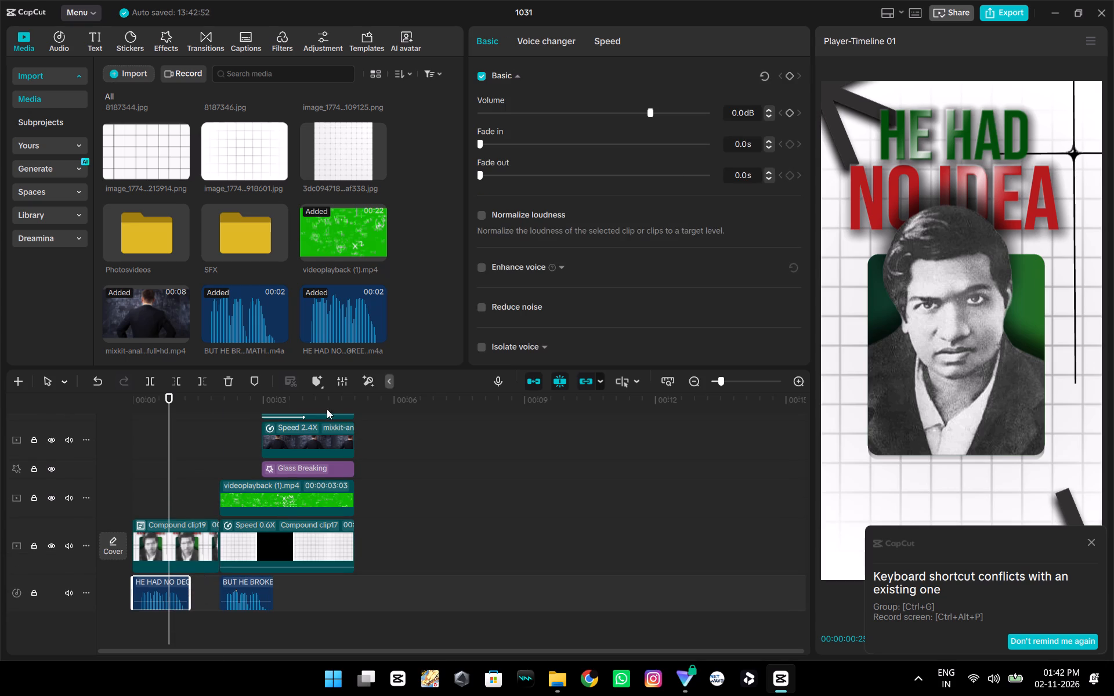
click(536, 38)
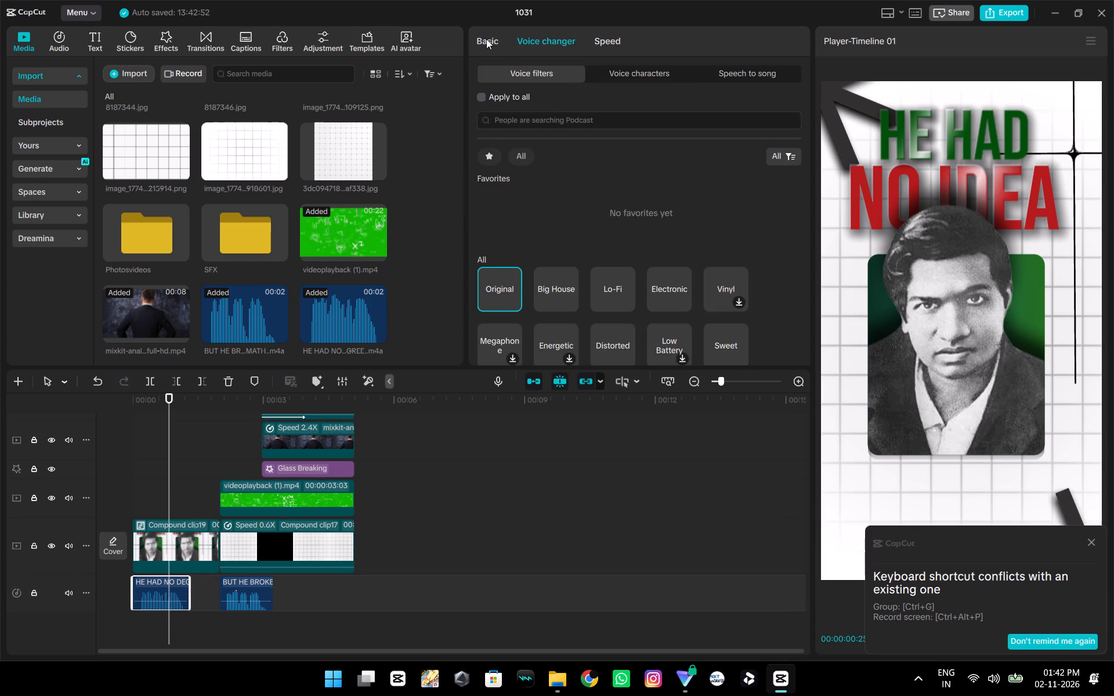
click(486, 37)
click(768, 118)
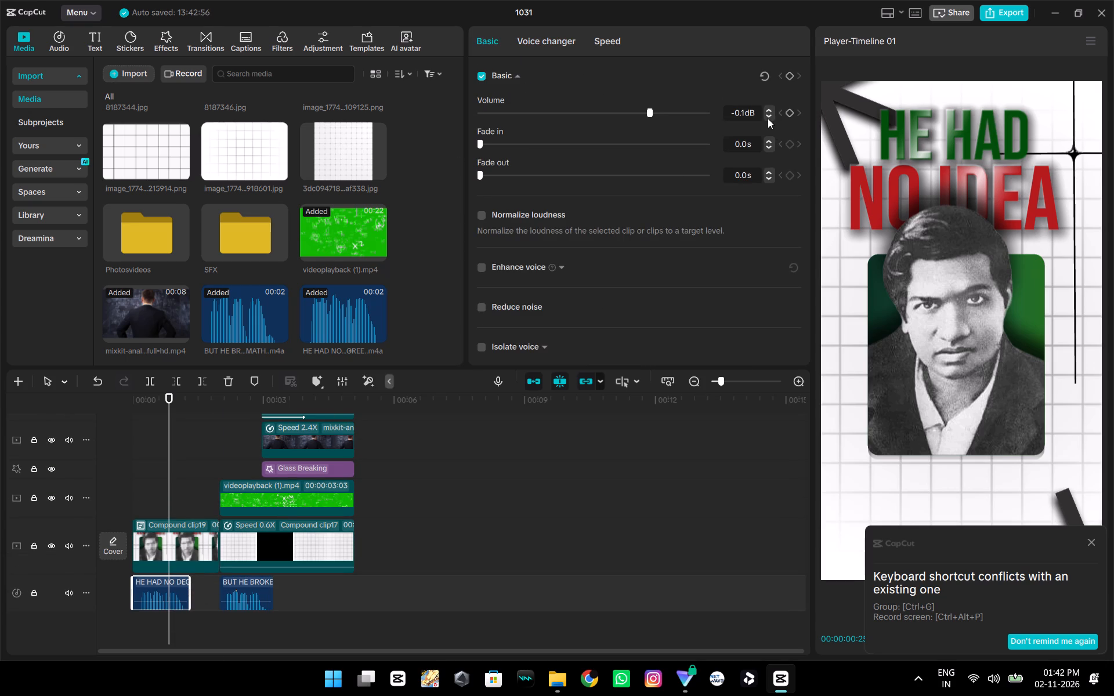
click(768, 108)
Slow the HE HAD NO DEGREE voice clip to 0.80x speed.
click(538, 43)
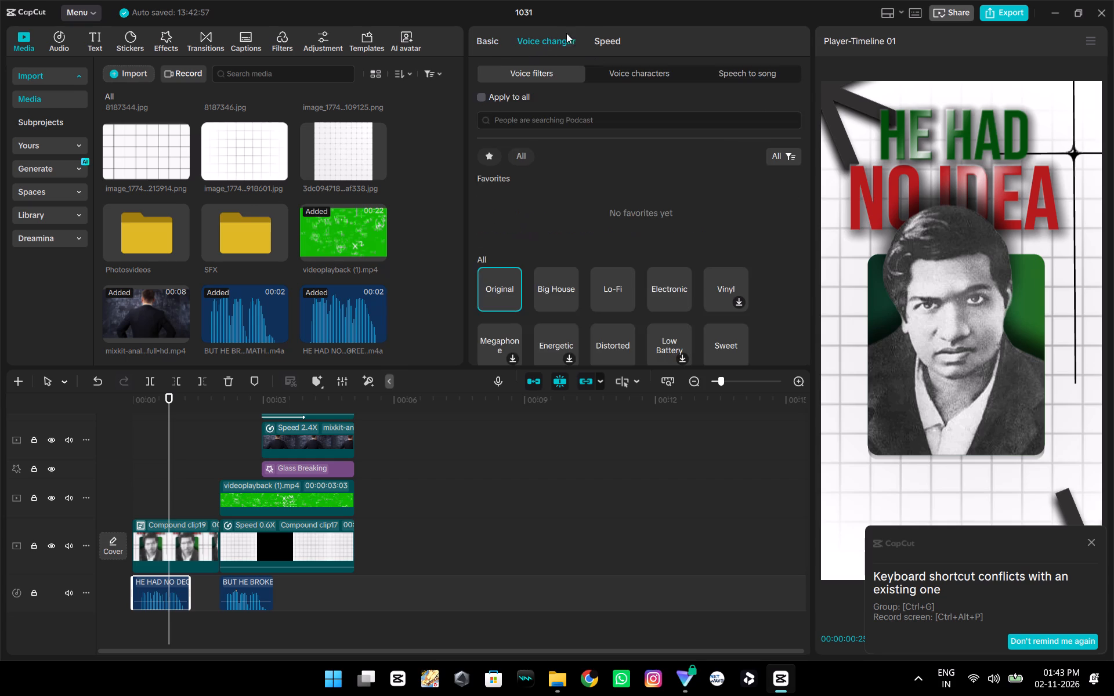
click(599, 30)
click(795, 99)
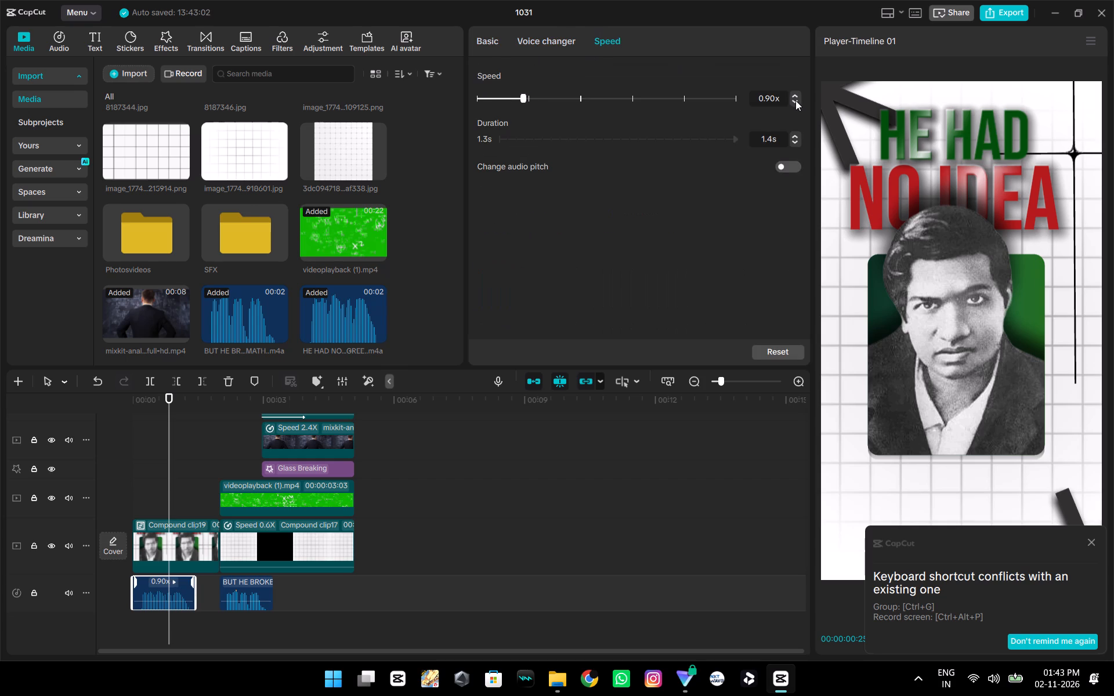
click(795, 100)
Play the sequence from the start several times to check the voice clips' timing against the video clips.
click(146, 482)
drag(146, 482, 127, 485)
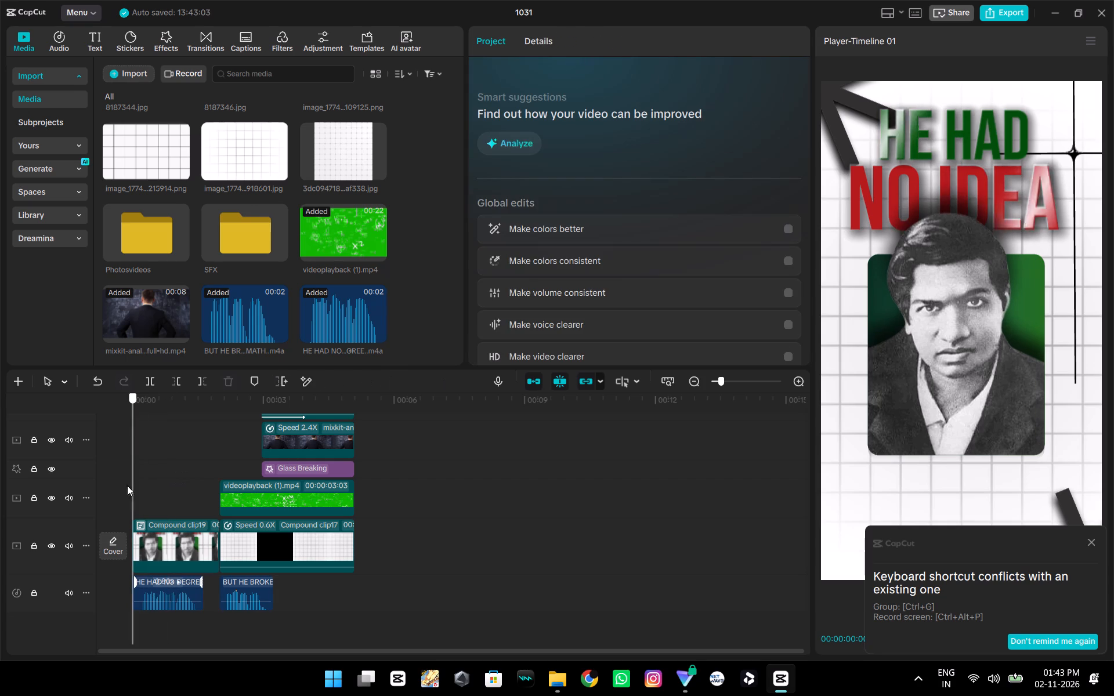
drag(127, 485, 100, 488)
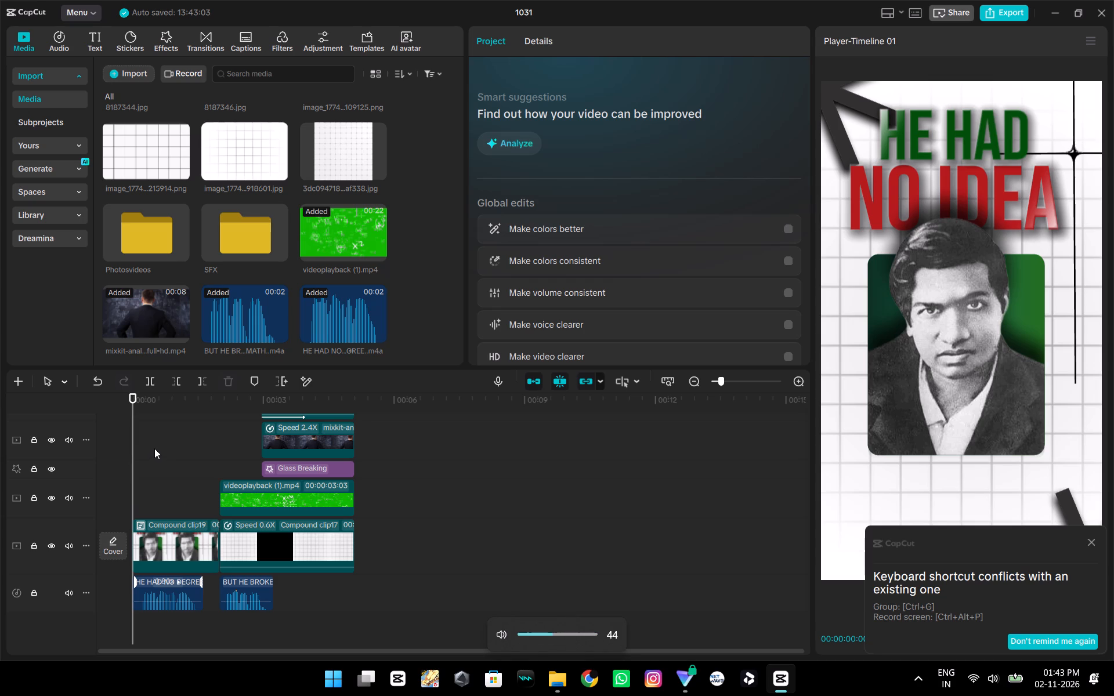
key(space)
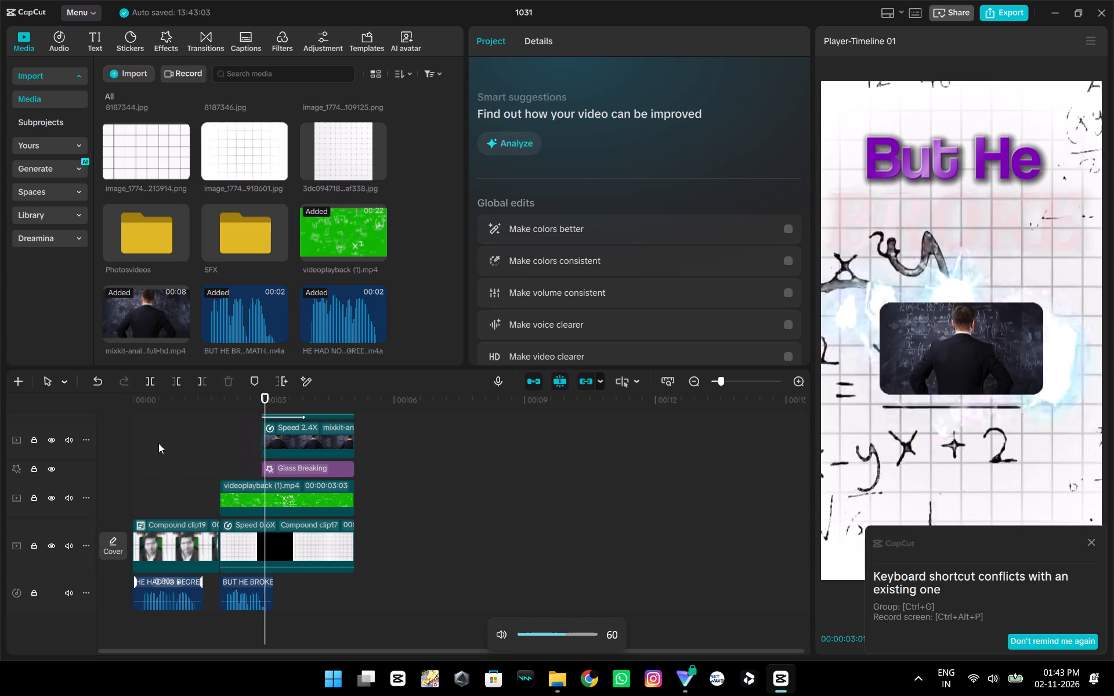
key(space)
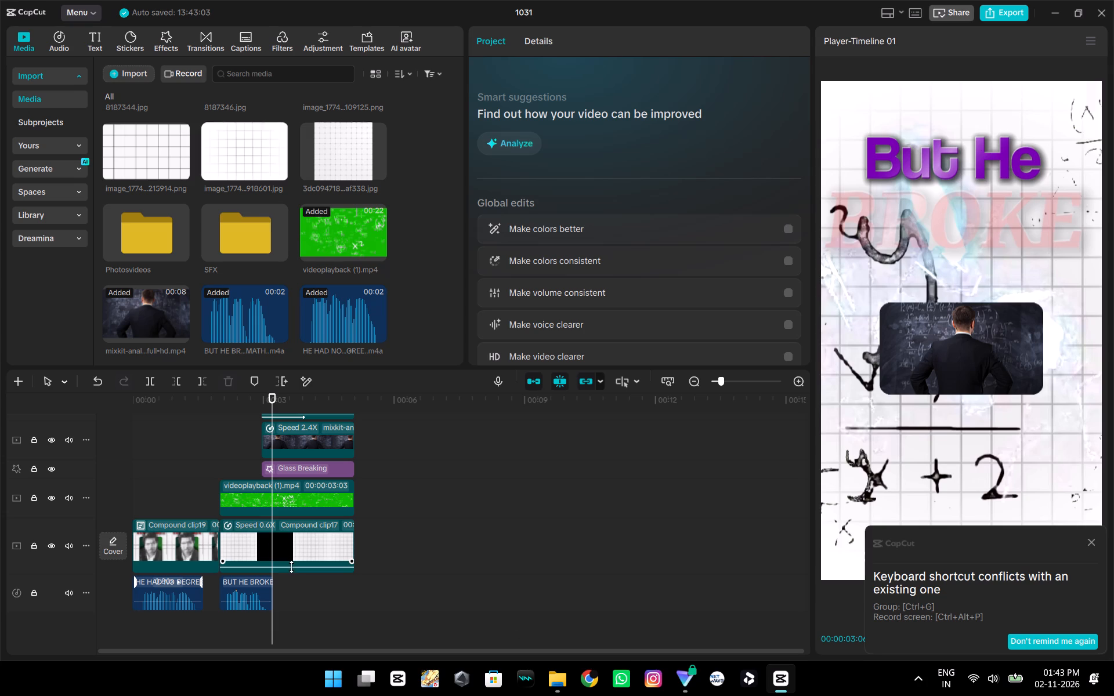
click(166, 503)
drag(166, 503, 147, 499)
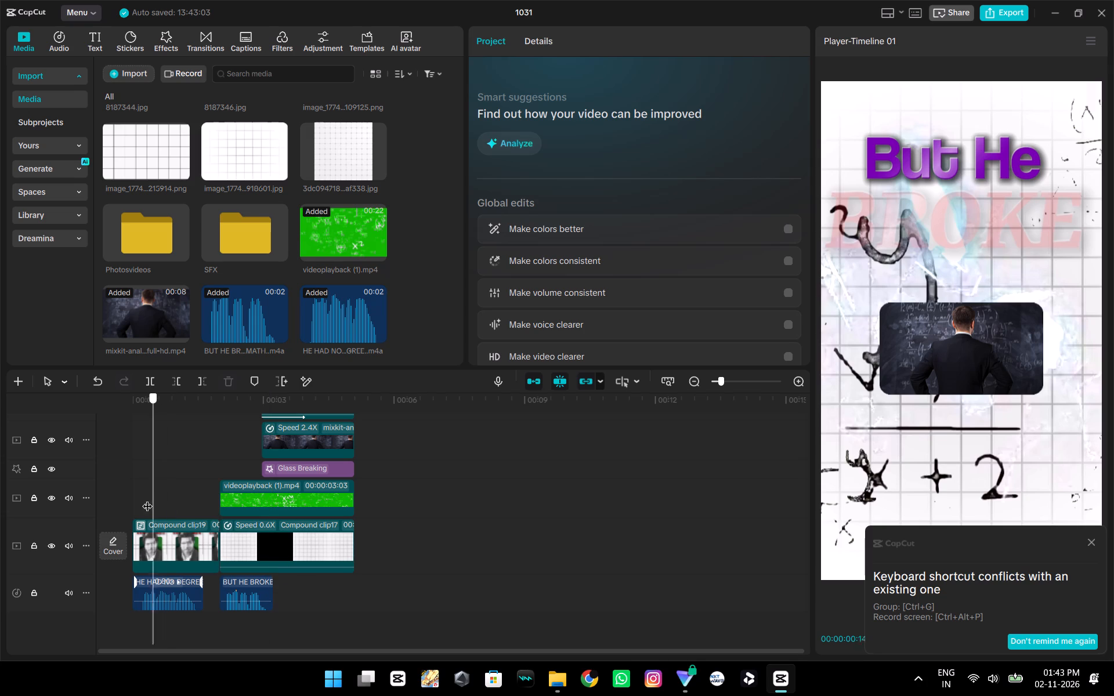
drag(147, 499, 94, 500)
key(space)
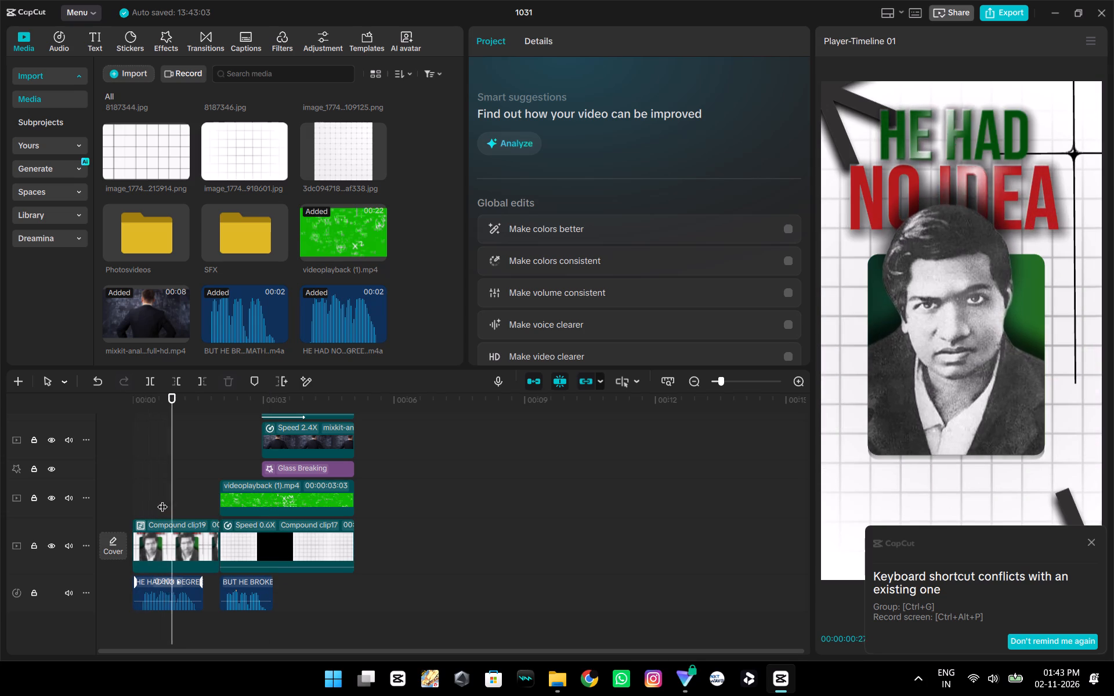
key(space)
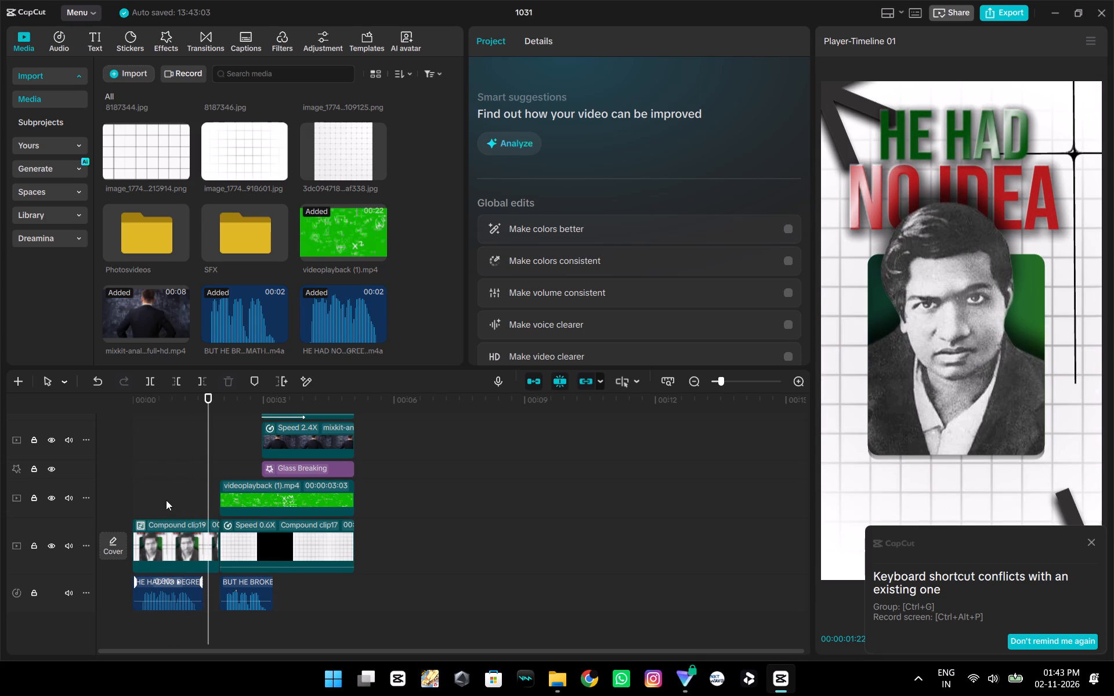
click(153, 481)
drag(153, 481, 128, 485)
key(space)
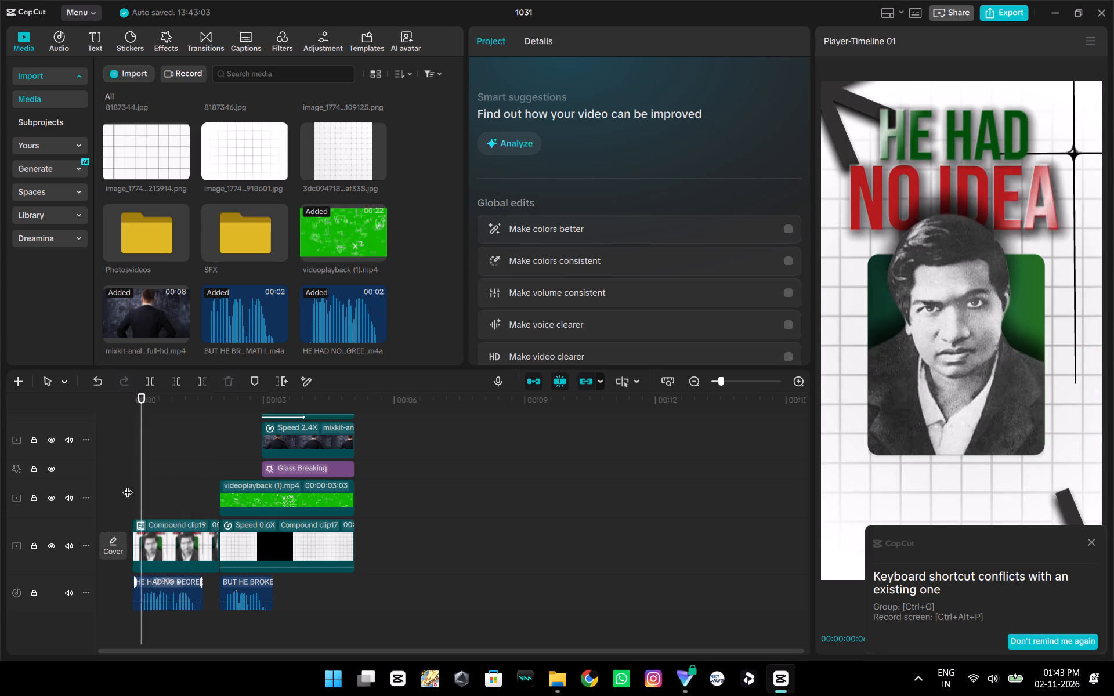
key(space)
key(space)
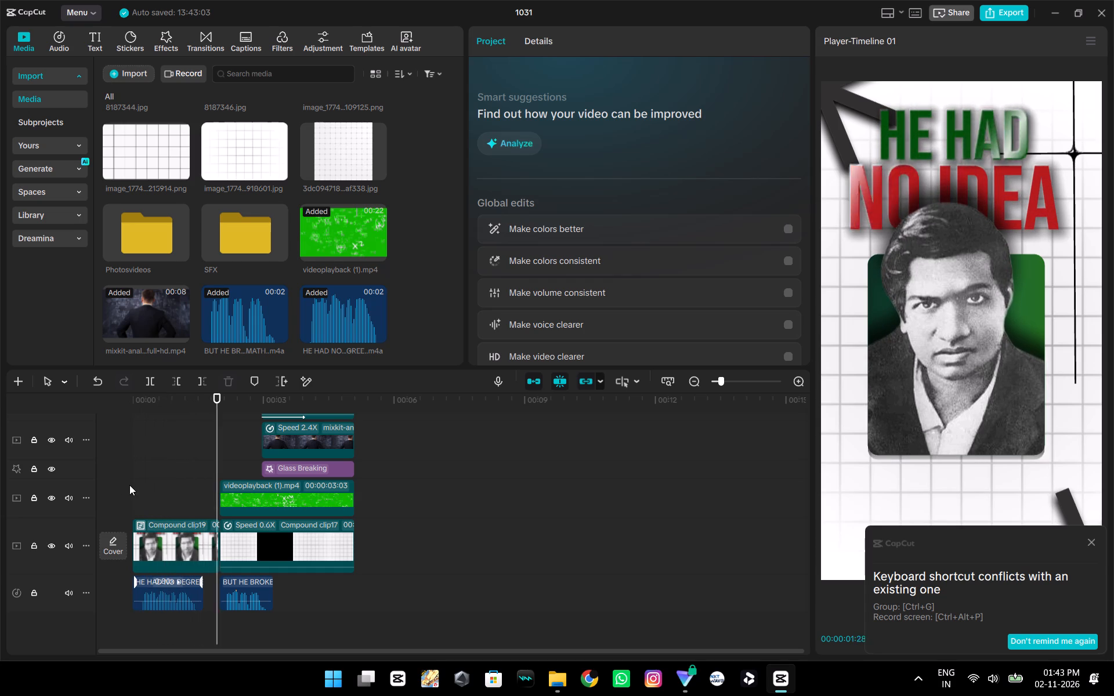
key(space)
Break Compound clip19 on the main track apart into its component clips.
click(191, 545)
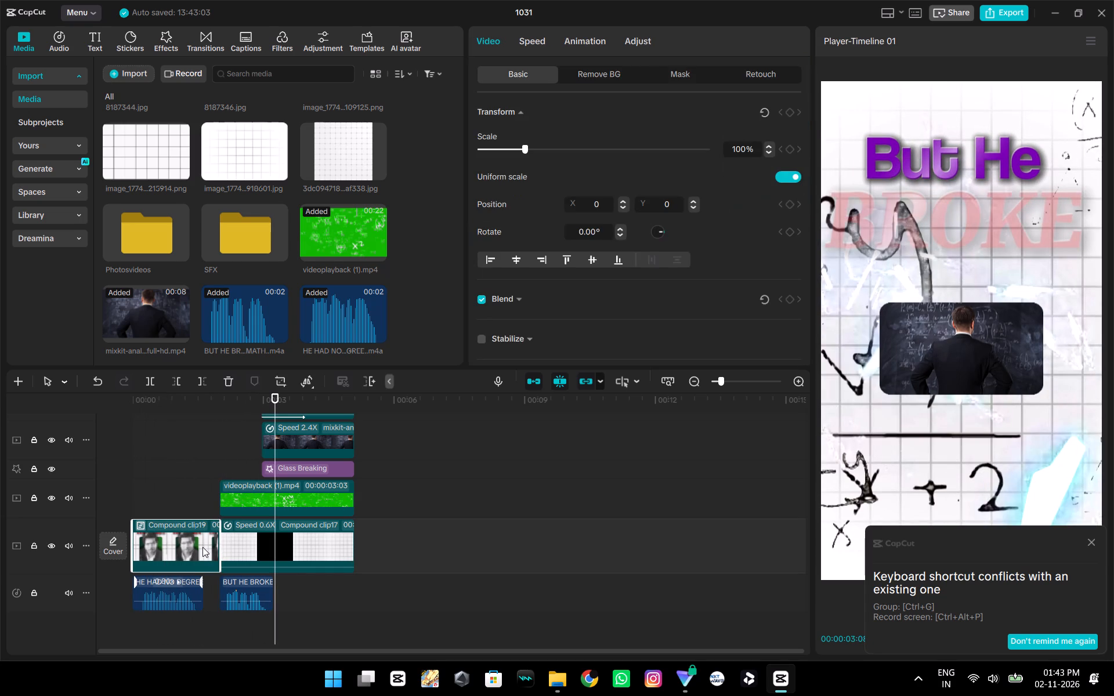
key(alt+shift+g)
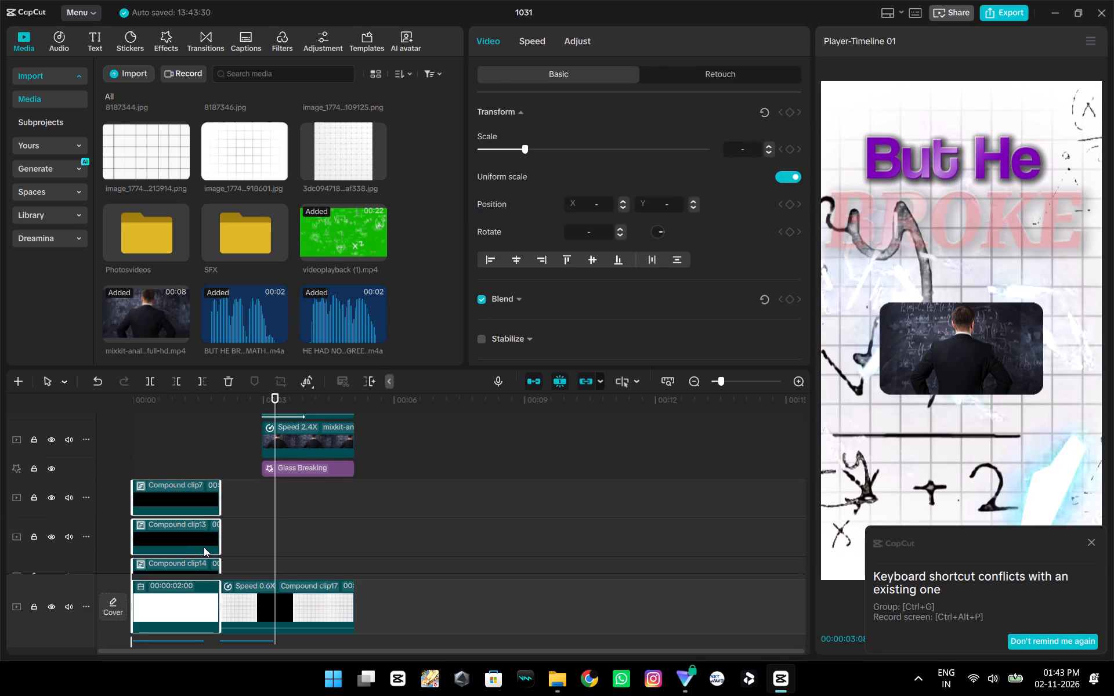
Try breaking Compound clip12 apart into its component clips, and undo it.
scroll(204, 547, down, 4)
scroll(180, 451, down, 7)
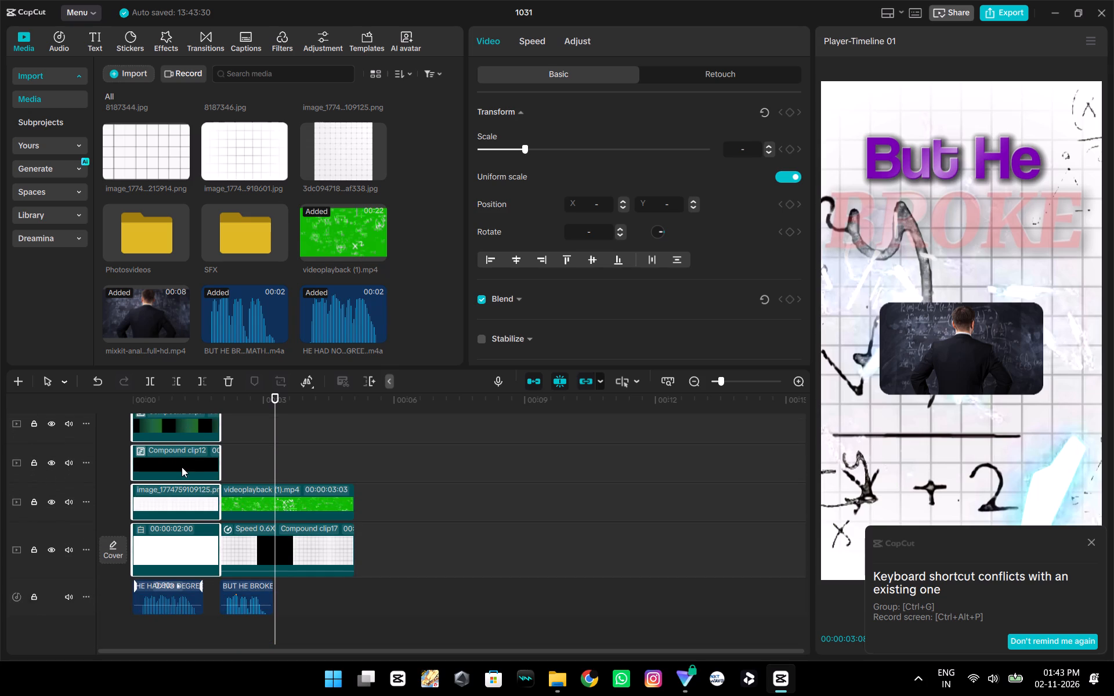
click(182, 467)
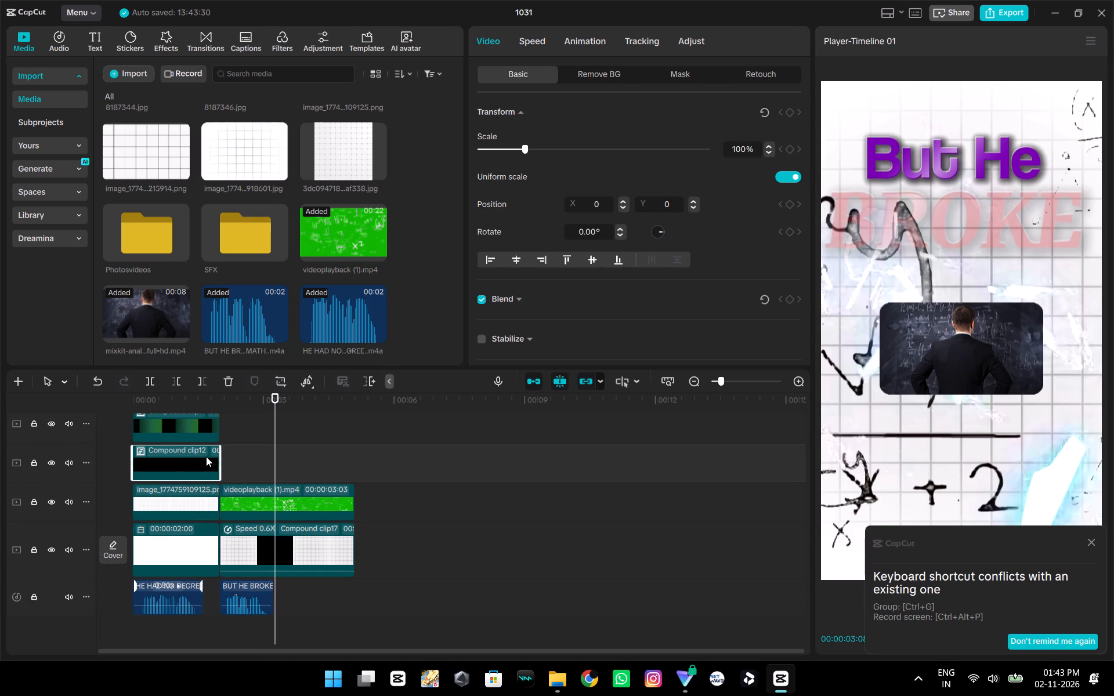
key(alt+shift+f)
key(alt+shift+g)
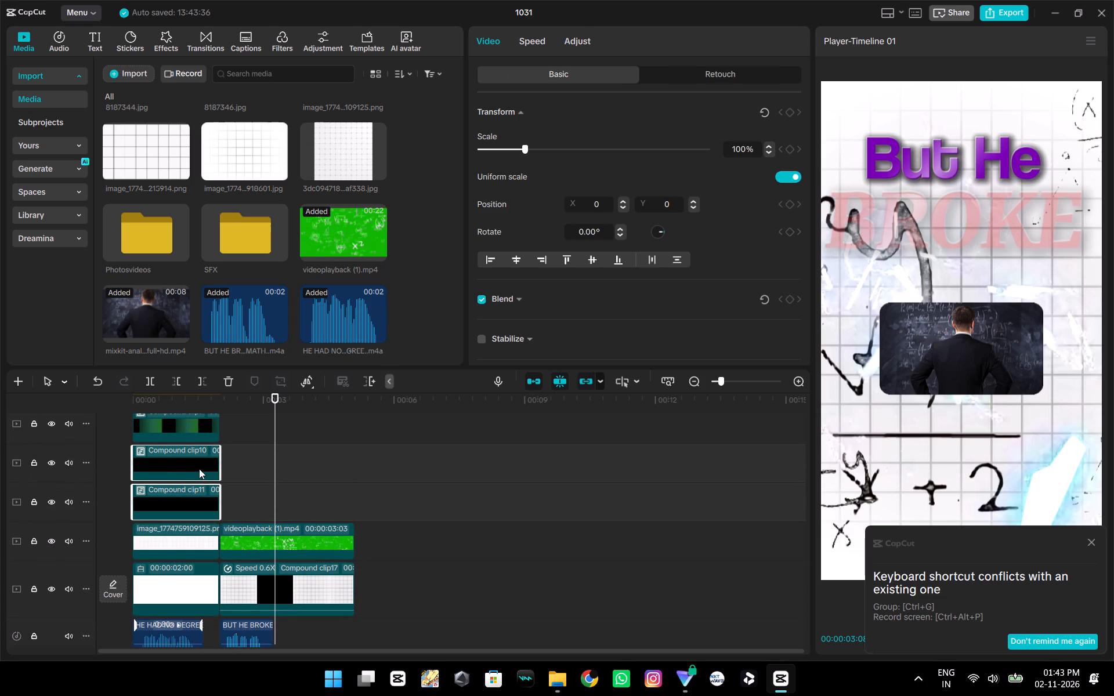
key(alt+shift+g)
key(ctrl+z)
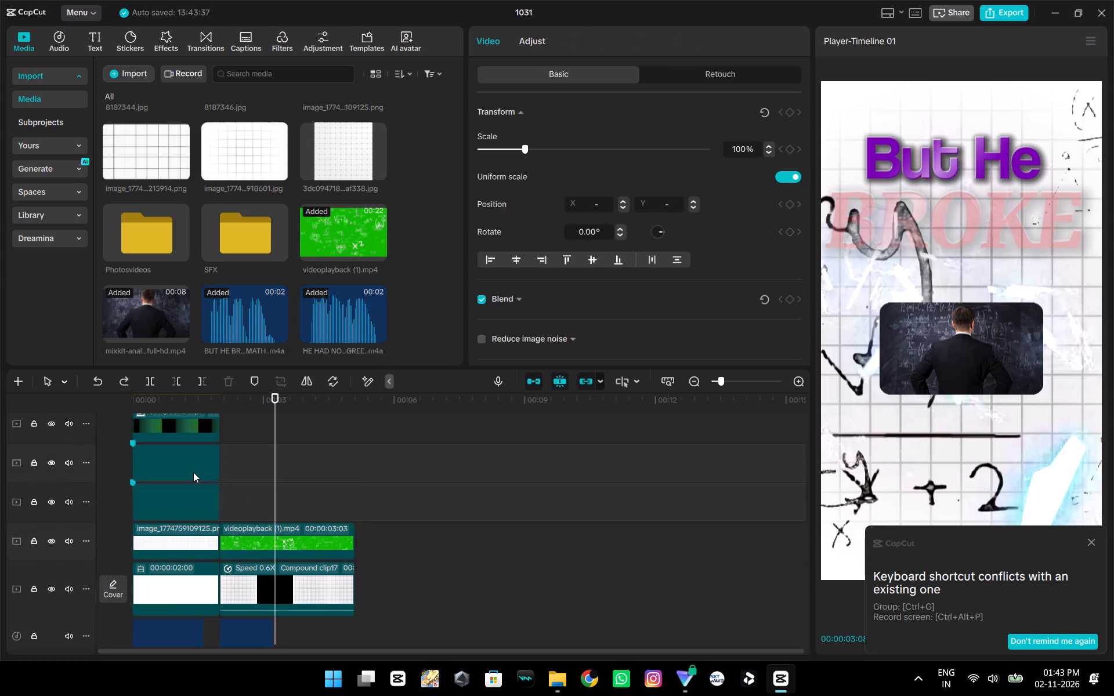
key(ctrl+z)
Find the compound clip holding the No IDEA text, Compound clip14, and break it apart into its layers.
scroll(195, 476, up, 8)
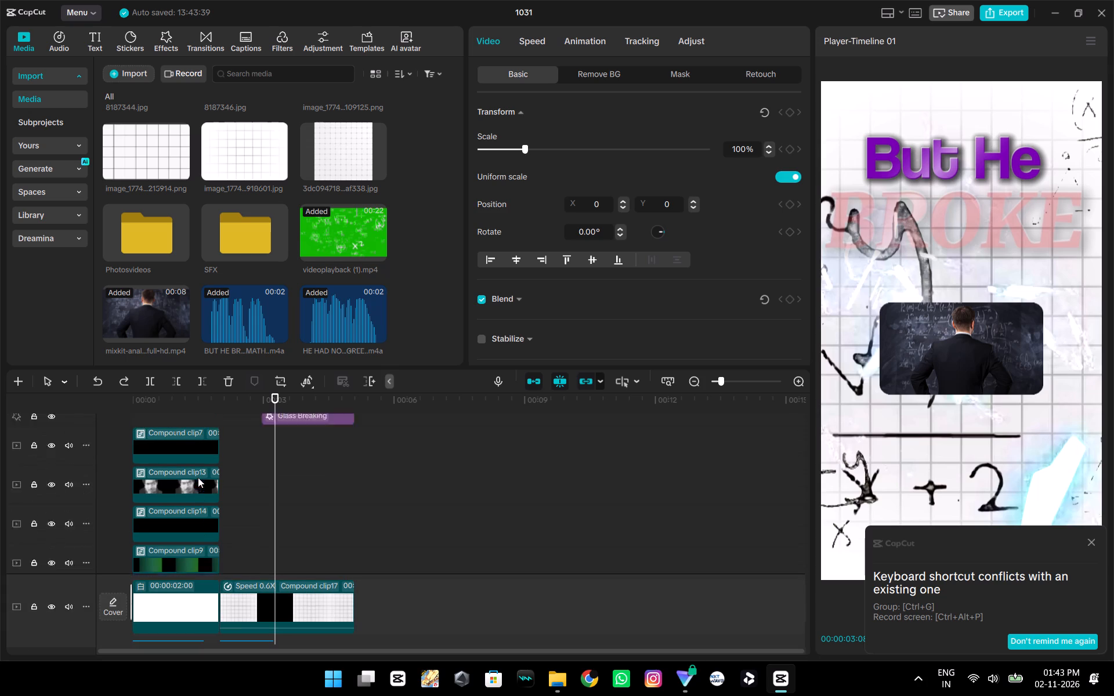
scroll(198, 477, up, 1)
click(189, 469)
scroll(187, 463, up, 3)
scroll(187, 463, down, 4)
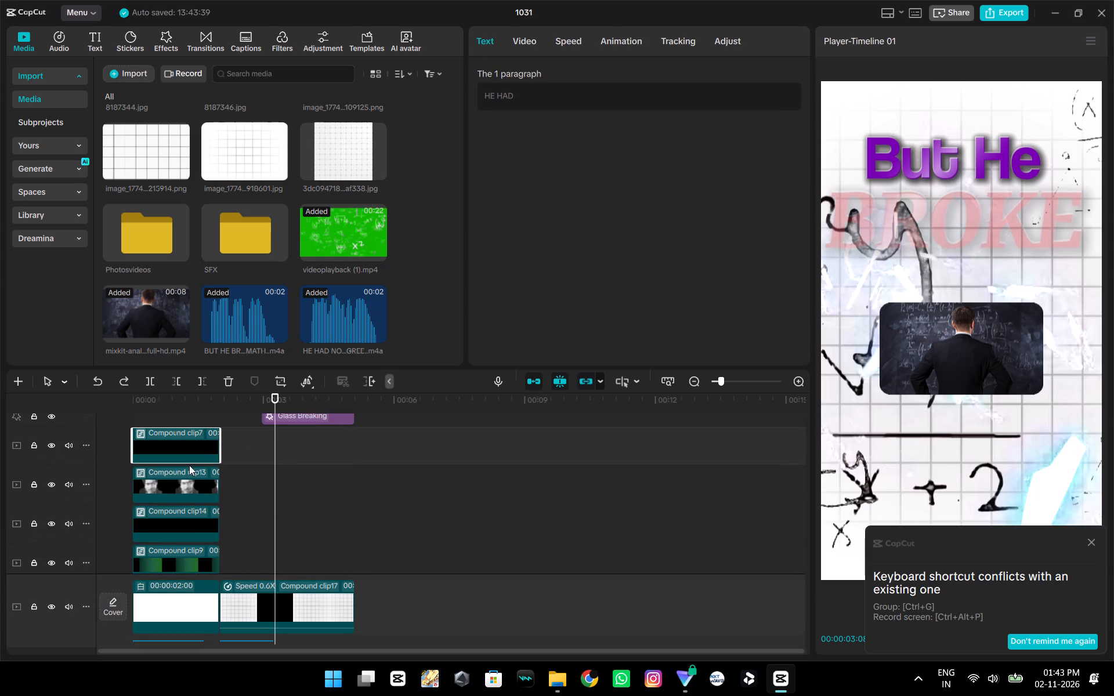
click(185, 524)
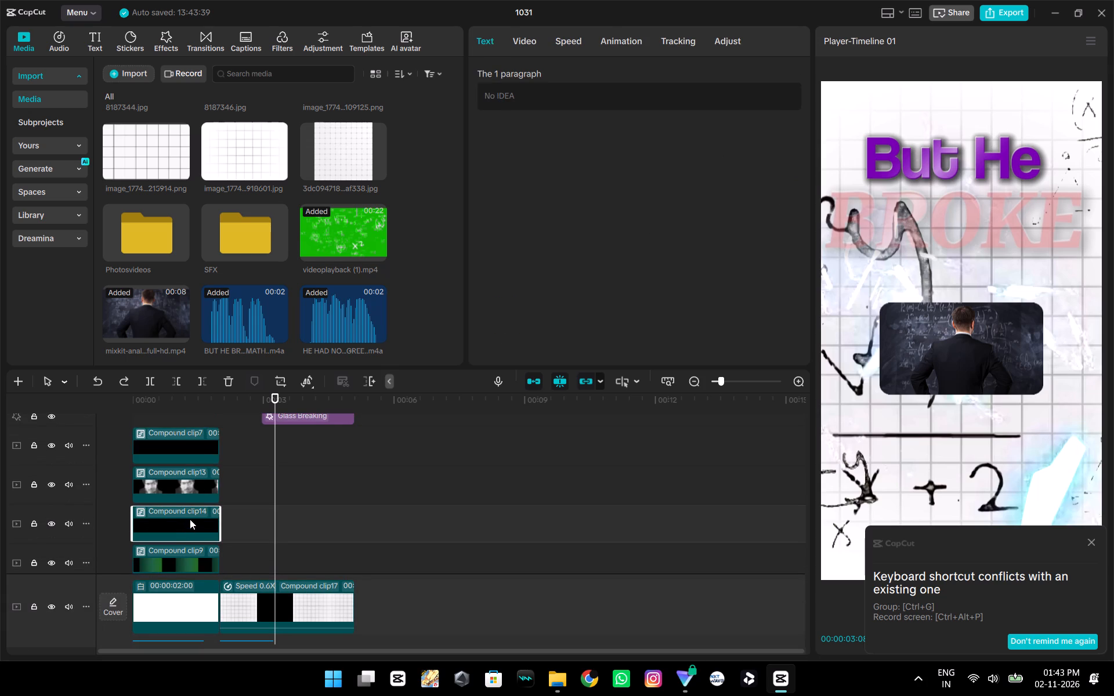
key(alt+shift+g)
Change the text of Compound clip6 to NO DEGREE.
scroll(191, 519, down, 1)
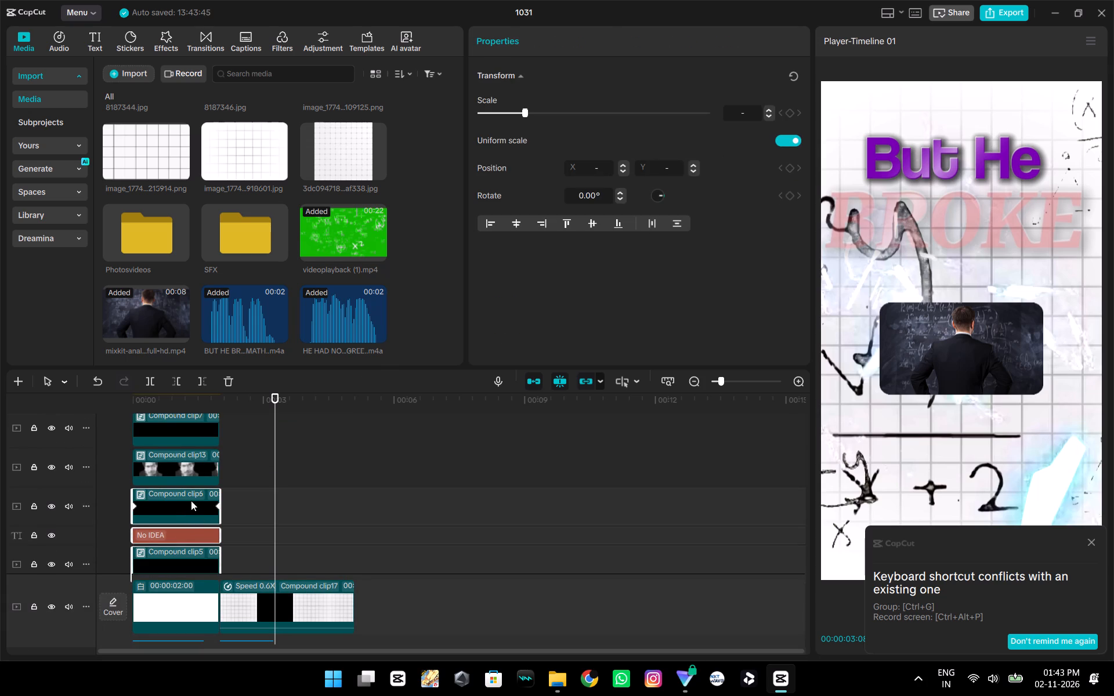
click(184, 495)
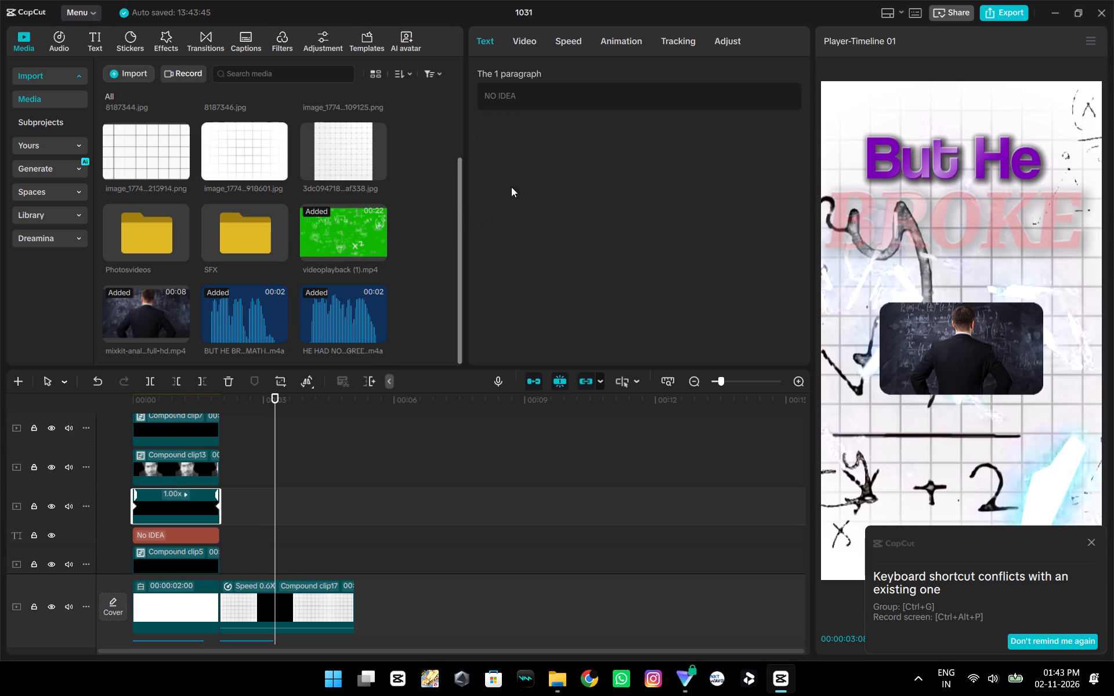
click(525, 103)
key(BackSpace)
key(BackSpace)
key(BackSpace)
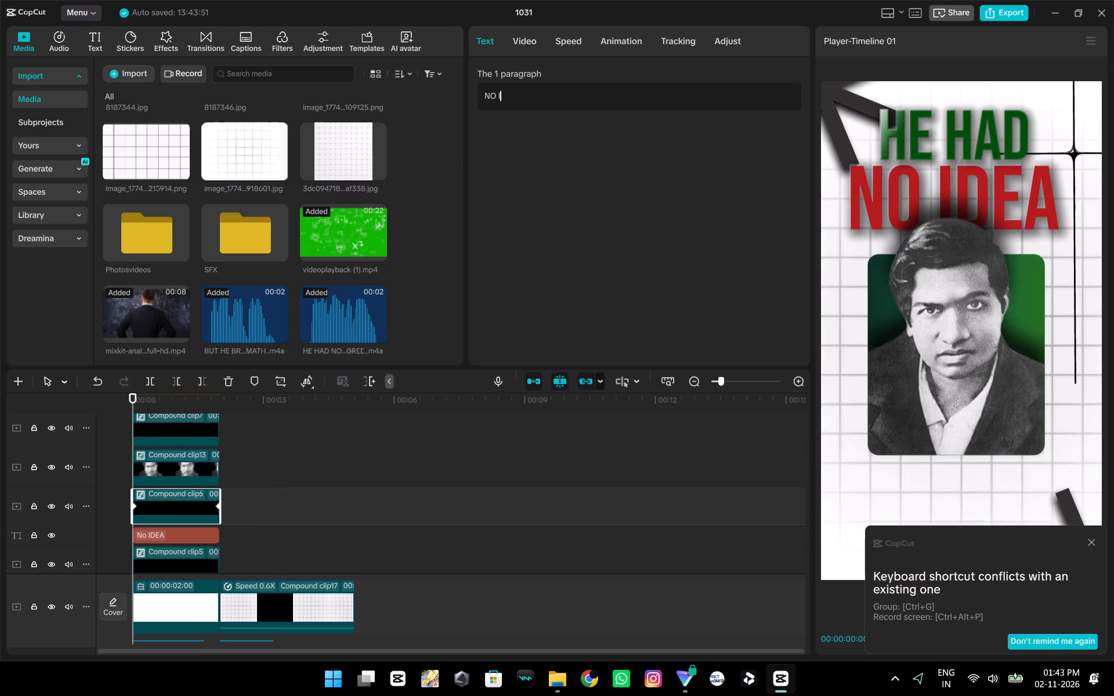
key(BackSpace)
text(DEGR)
key(e)
key(e)
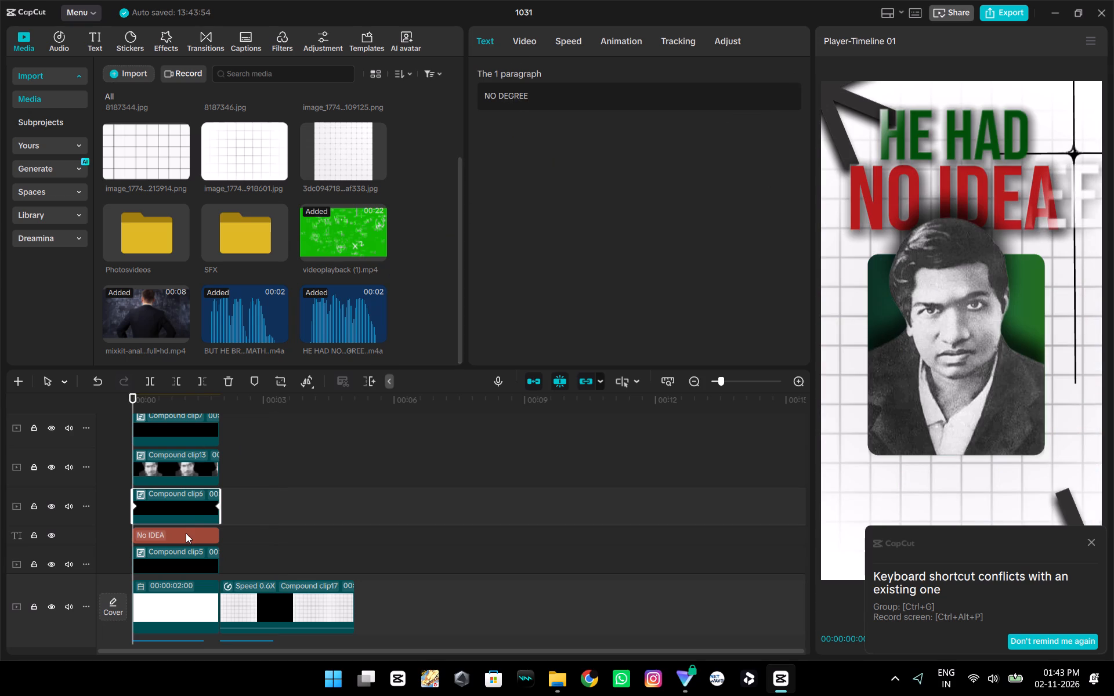
Change the red No IDEA text layer to read No DEGREE.
click(186, 533)
click(534, 114)
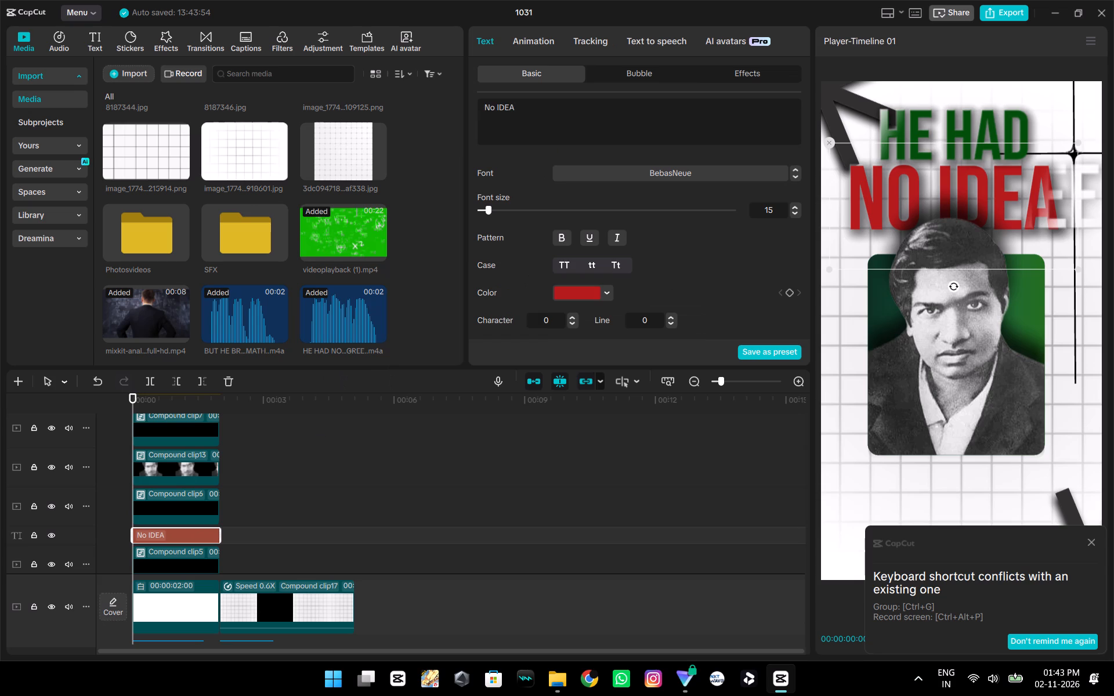
key(BackSpace)
key(BackSpace)
key(BackSpace)
key(BackSpace)
text(DEGREE)
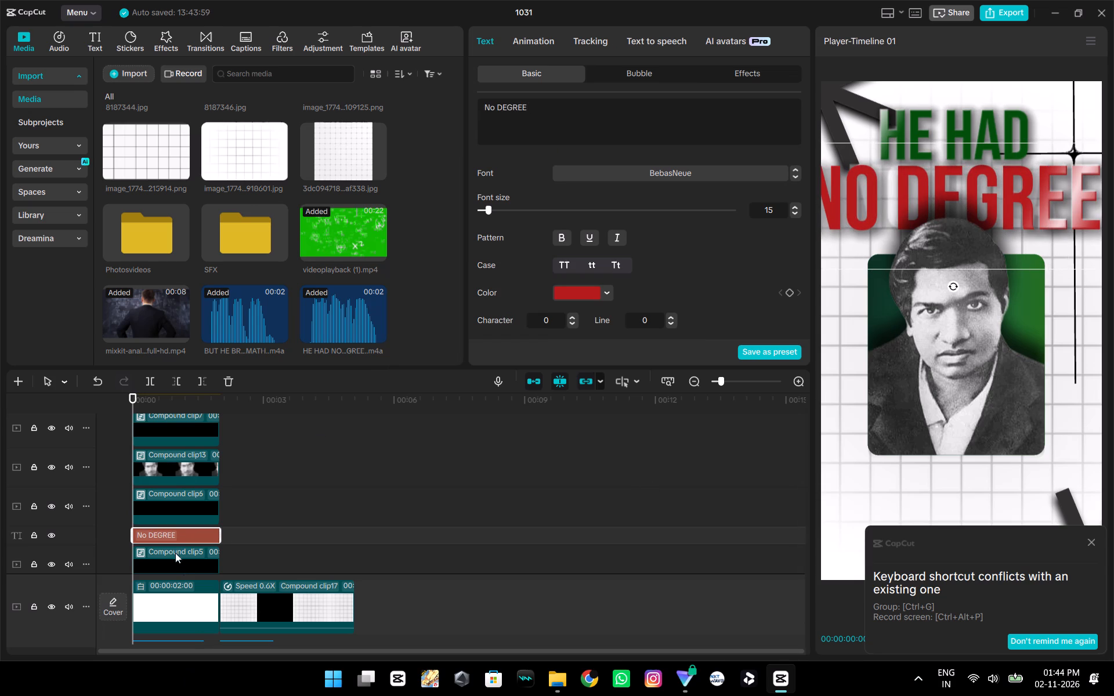
Change the text of Compound clip5 to NO DEGREE.
click(179, 561)
click(528, 96)
key(BackSpace)
key(BackSpace)
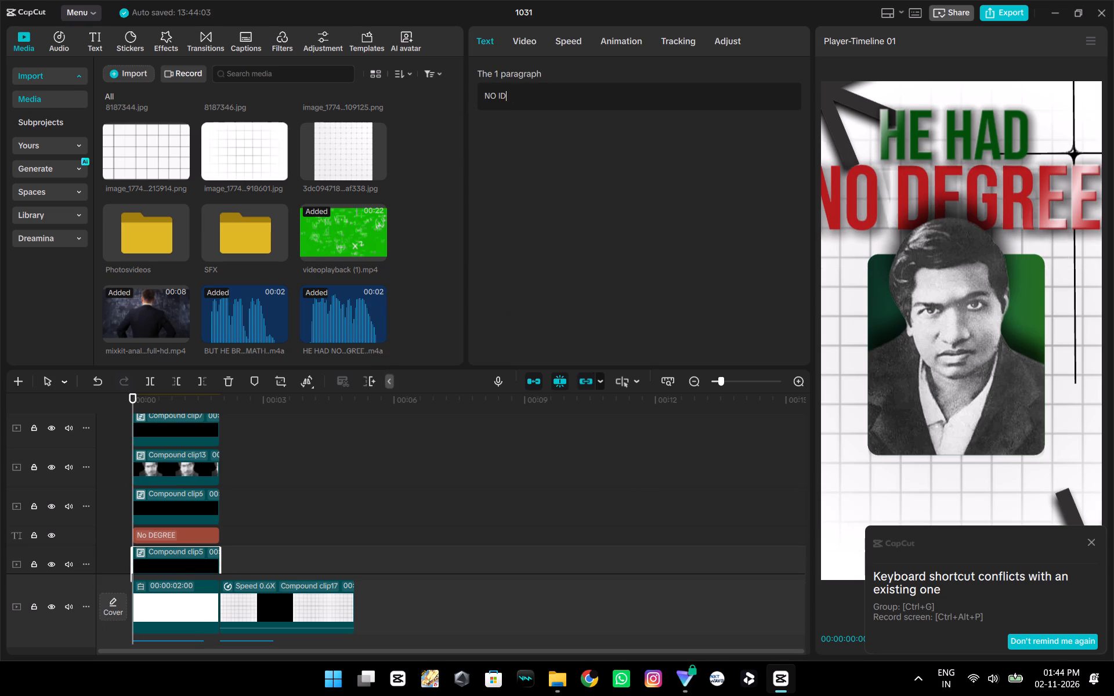
key(BackSpace)
key(BackSpace)
text(DEGREE)
click(417, 486)
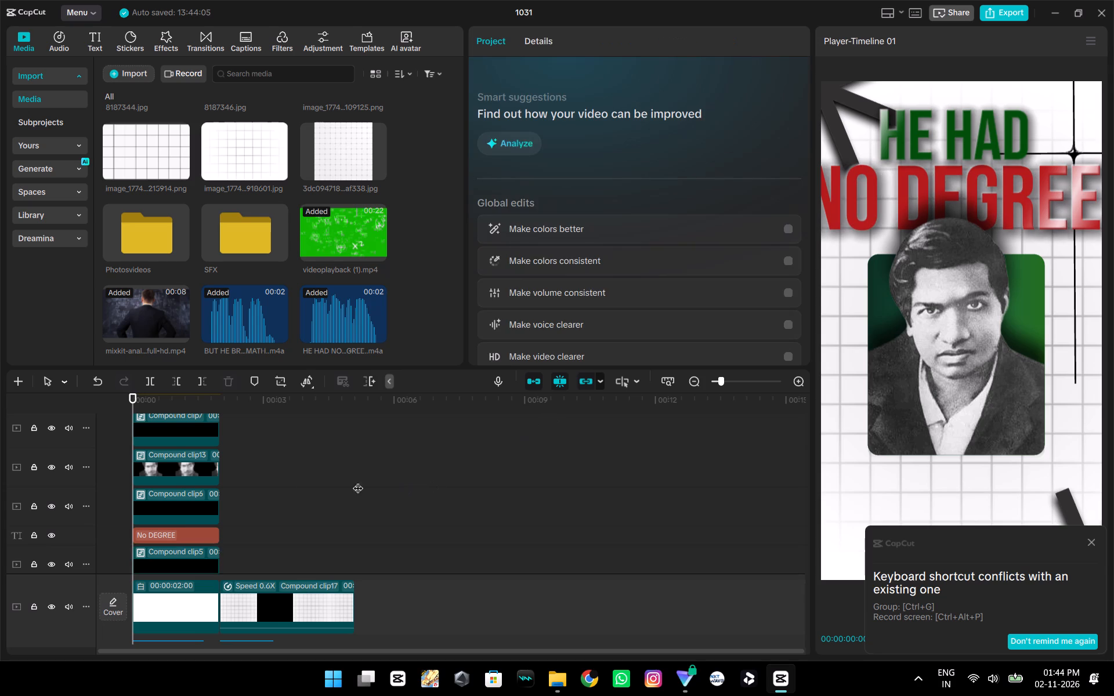
Select Compound clip6, the No DEGREE text and Compound clip5 together and reposition them just beneath HE HAD in the frame.
scroll(280, 474, down, 2)
ctrl+click(194, 468)
ctrl+click(186, 502)
ctrl+click(190, 525)
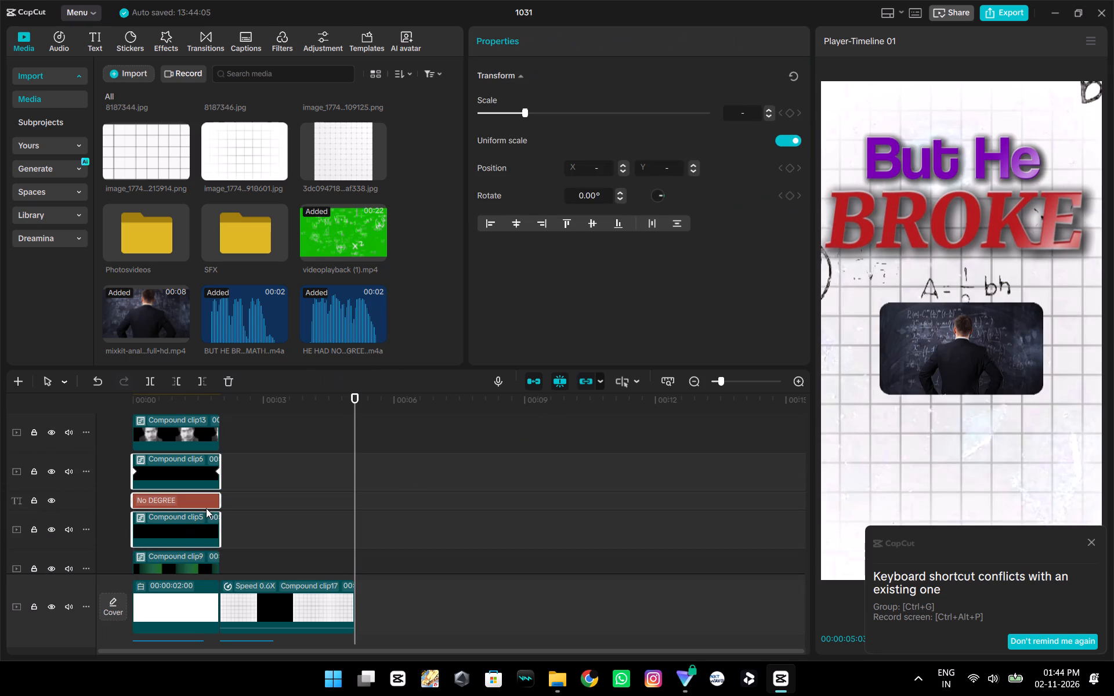
drag(356, 397, 185, 430)
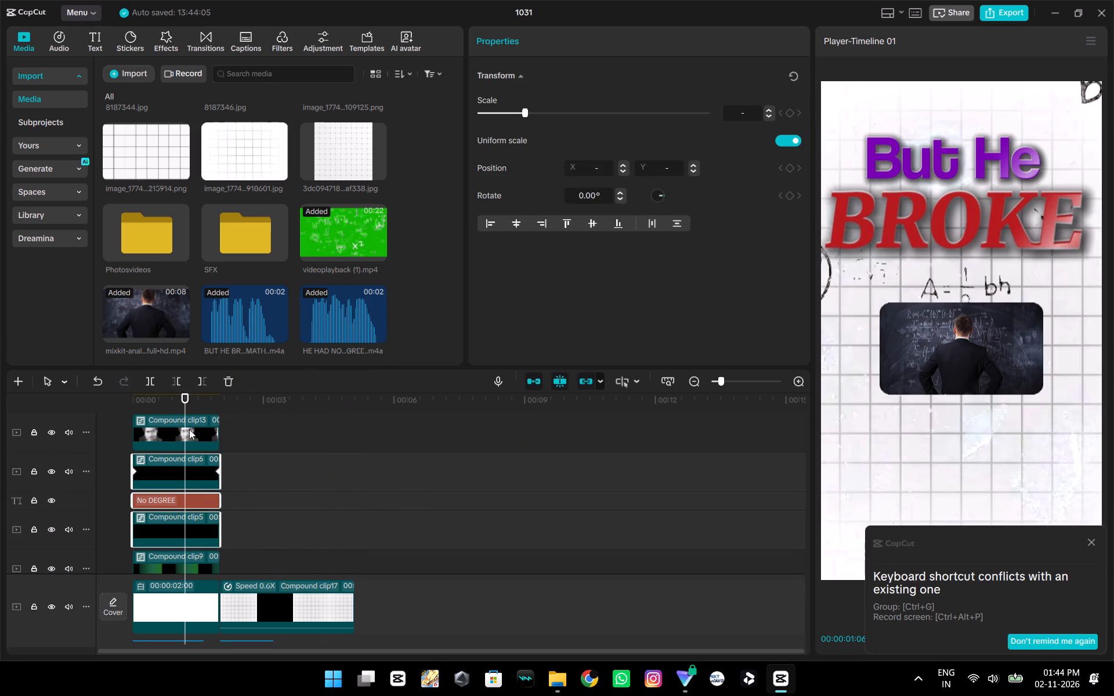
drag(915, 198, 946, 217)
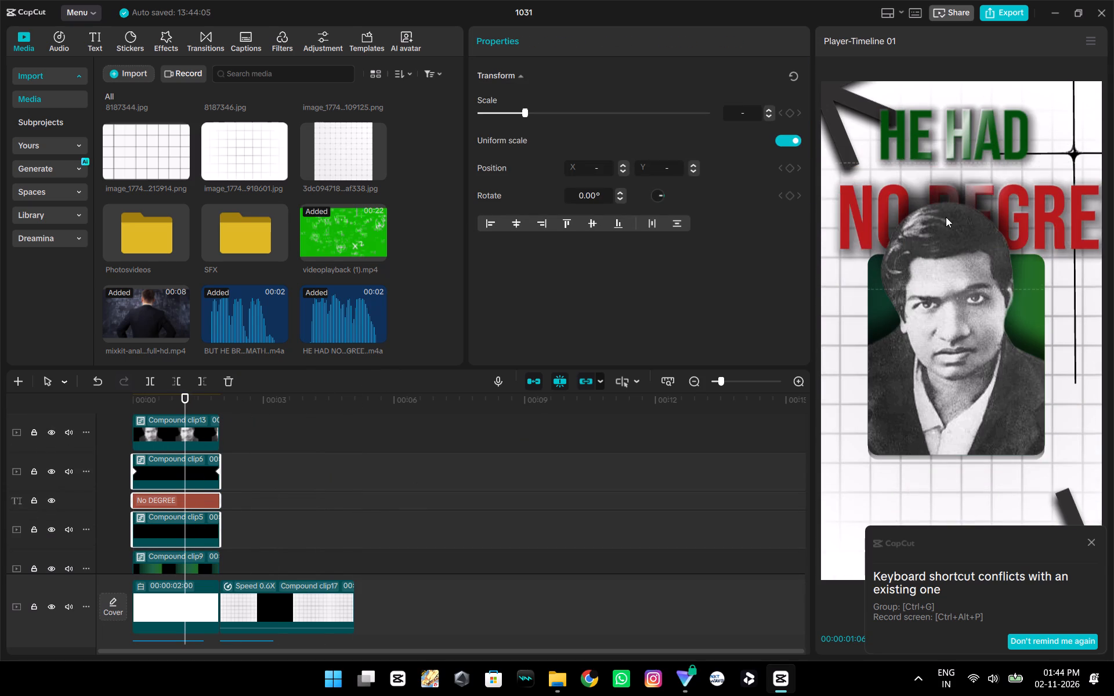
drag(946, 217, 871, 219)
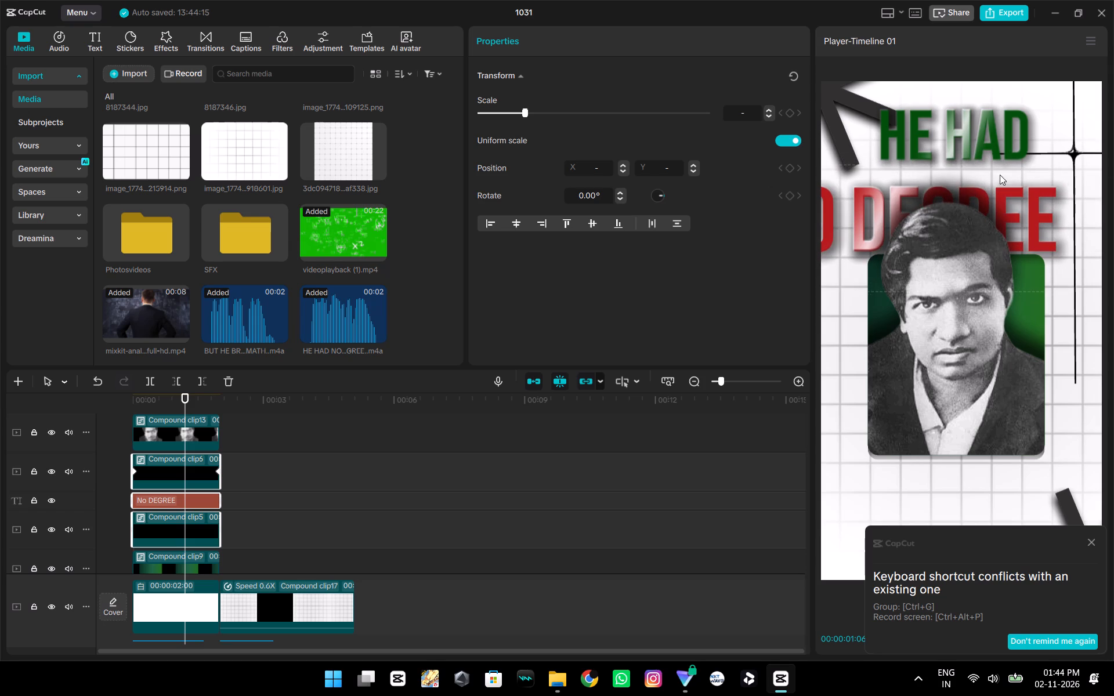
drag(1070, 178, 1064, 178)
drag(974, 196, 1007, 176)
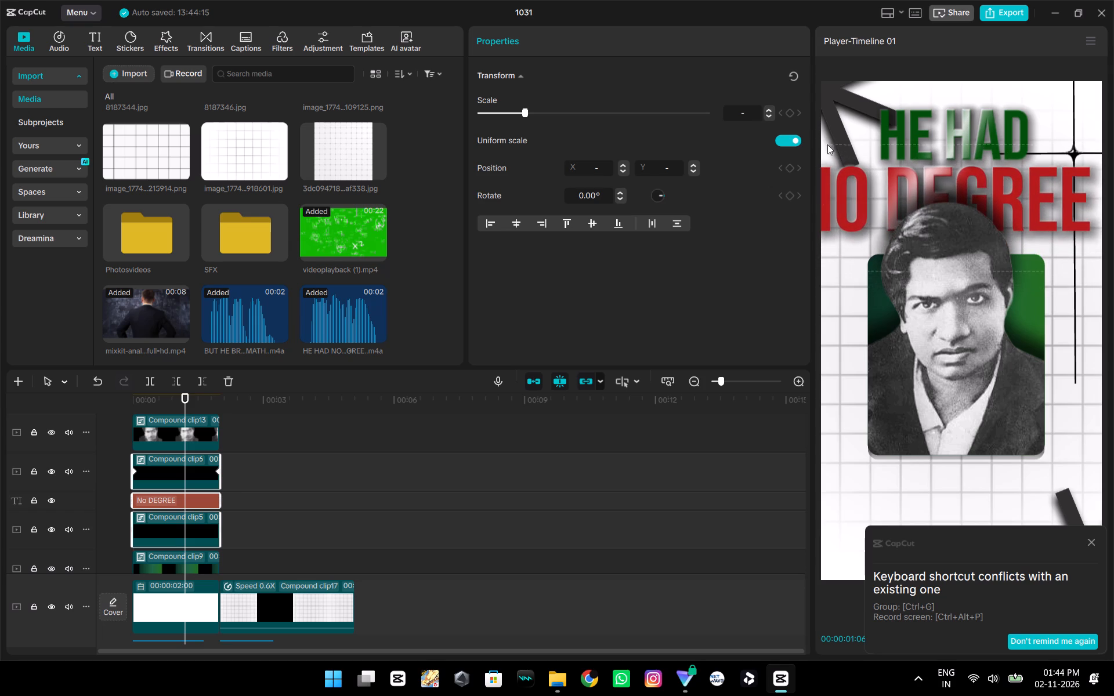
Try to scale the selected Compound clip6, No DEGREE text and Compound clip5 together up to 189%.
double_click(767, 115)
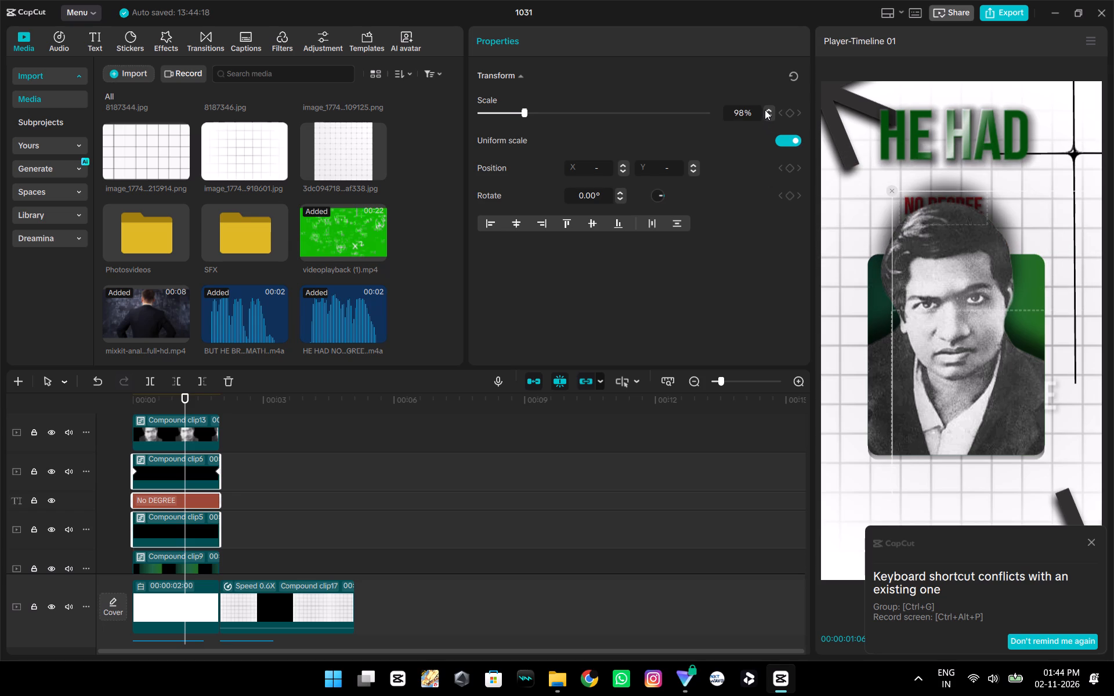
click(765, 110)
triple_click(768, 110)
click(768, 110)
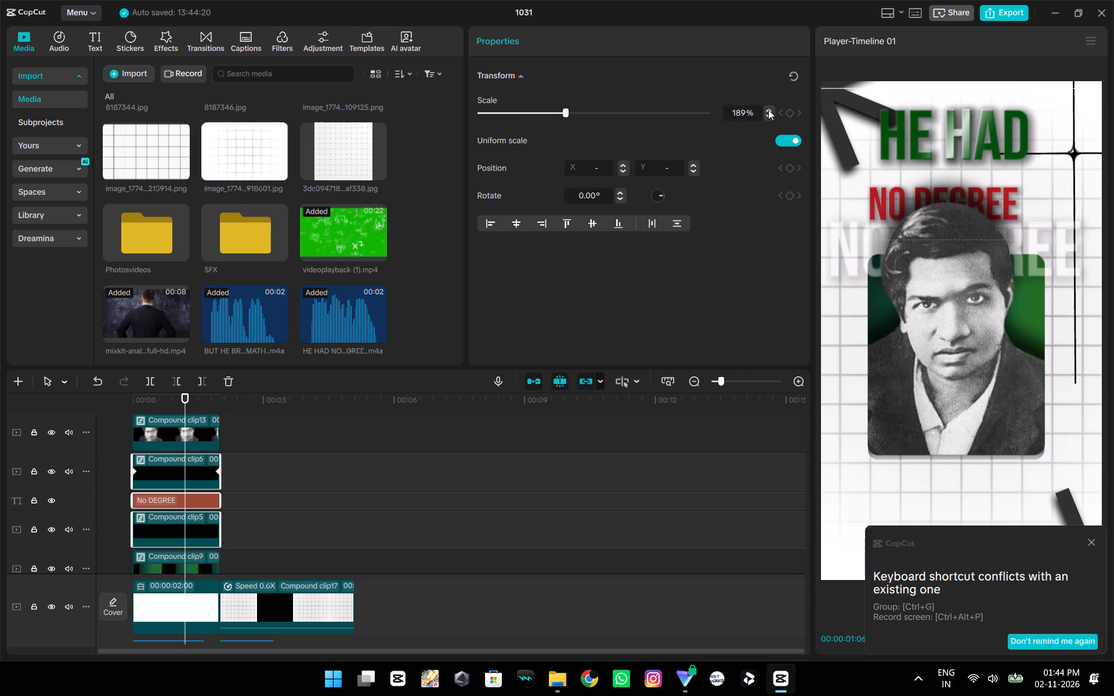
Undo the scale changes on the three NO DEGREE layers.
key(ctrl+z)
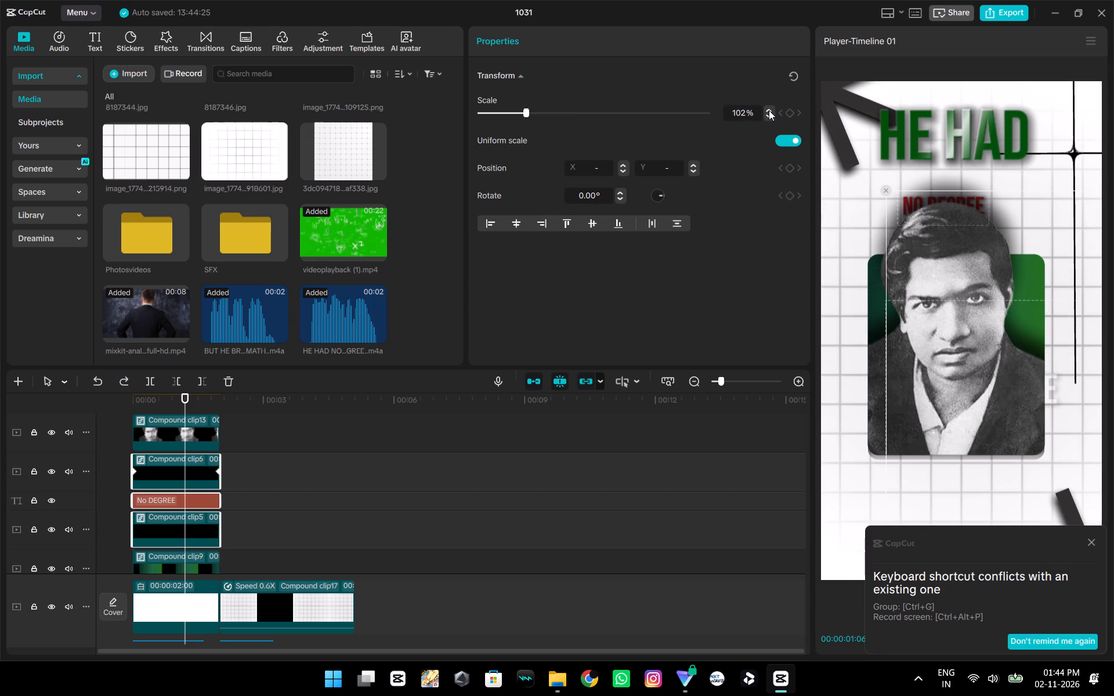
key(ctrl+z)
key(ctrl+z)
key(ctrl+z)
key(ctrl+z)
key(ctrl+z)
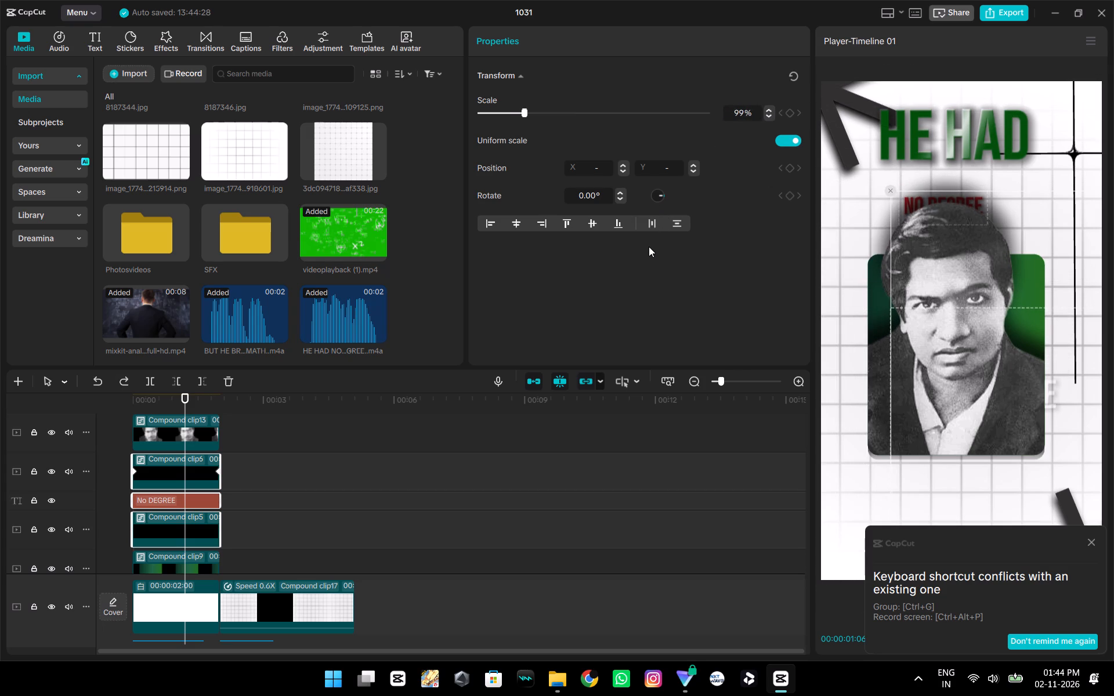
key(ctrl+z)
Reposition the three selected NO DEGREE layers together so the title sits centred just beneath HE HAD in the frame.
drag(923, 184, 989, 182)
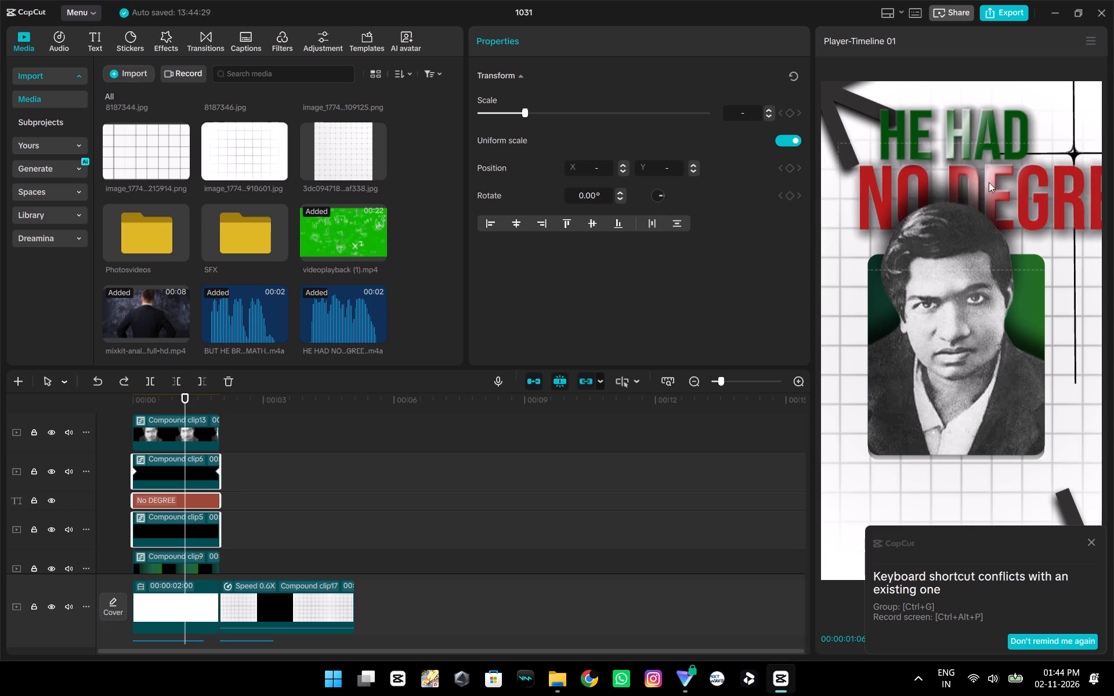
drag(989, 182, 1058, 295)
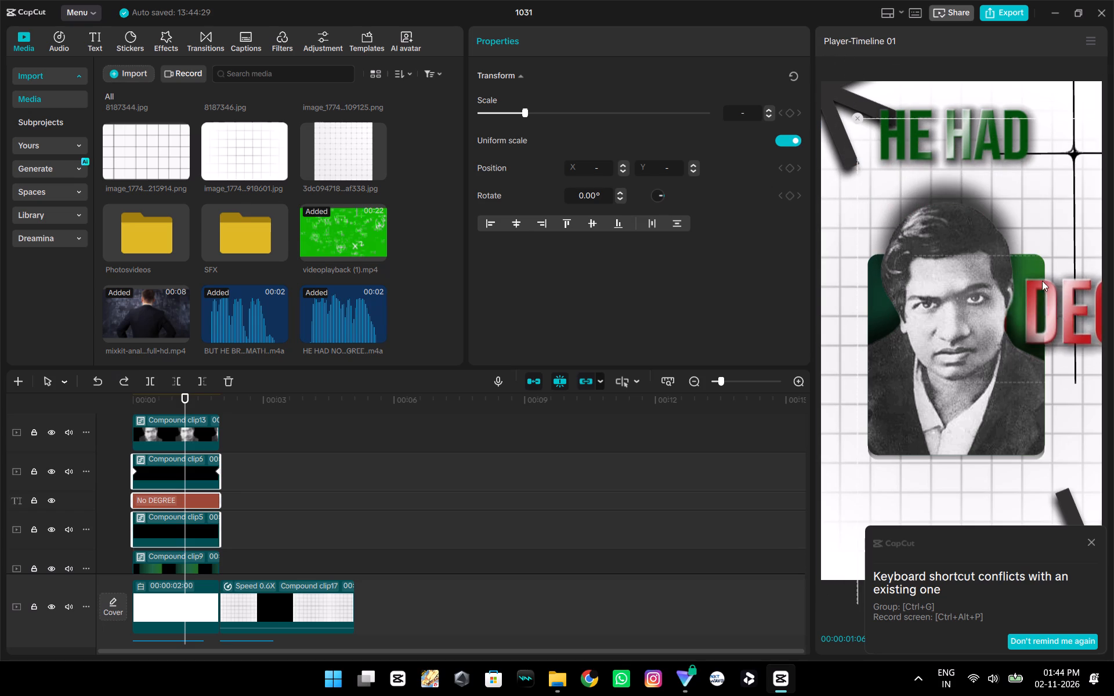
drag(1044, 308, 754, 317)
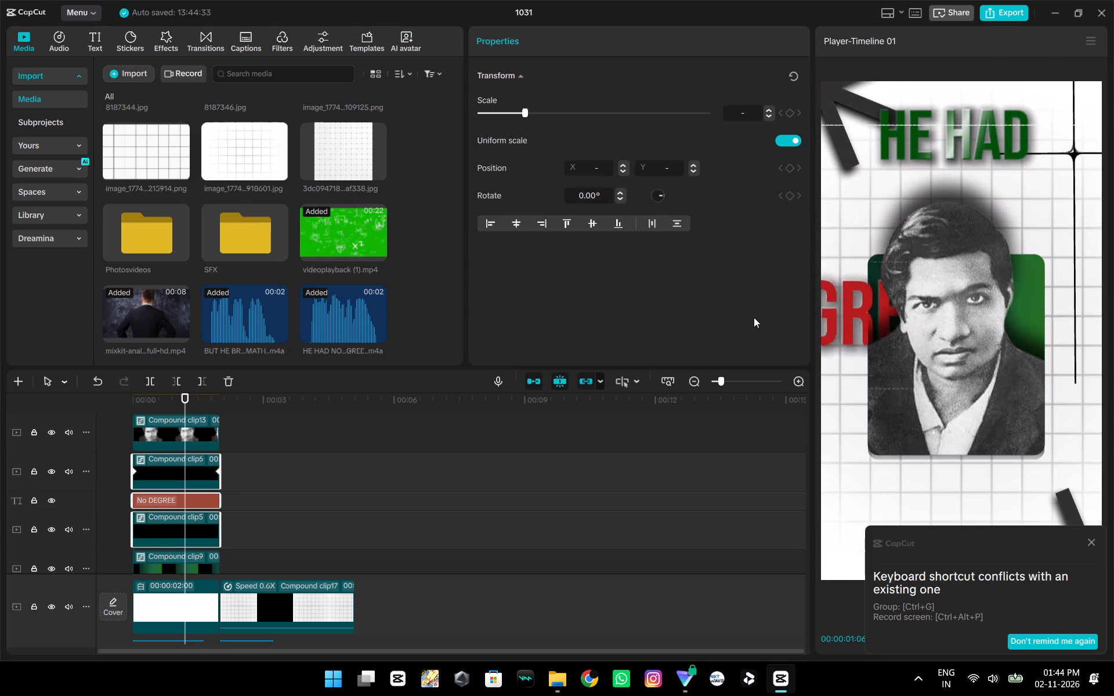
drag(754, 317, 650, 260)
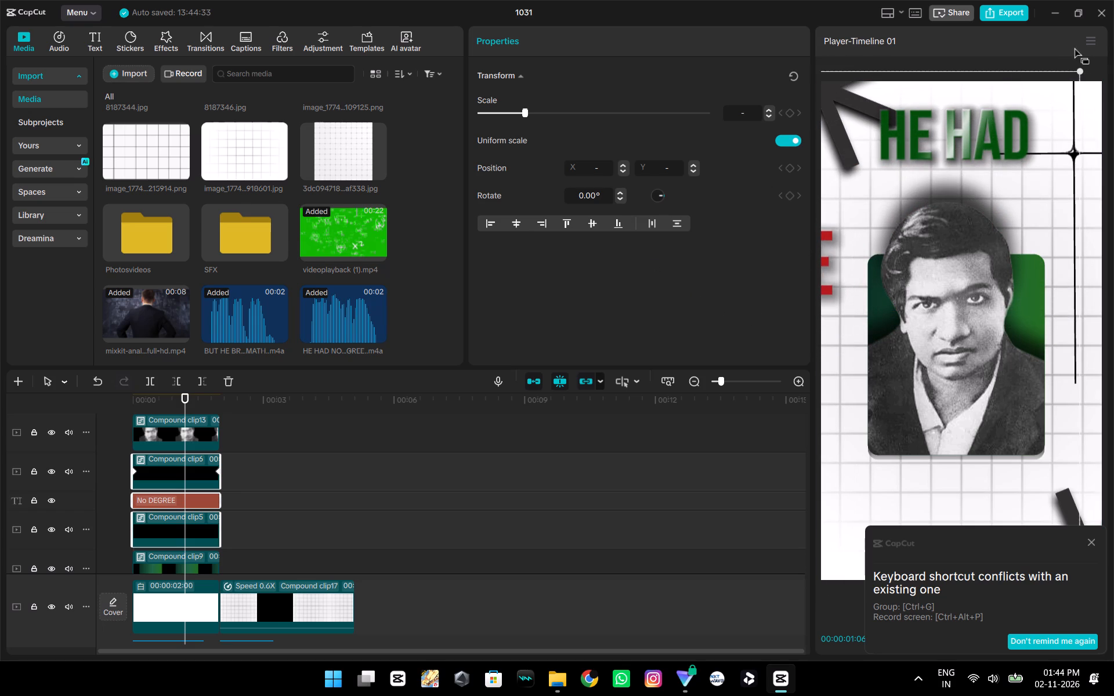
drag(1076, 70, 927, 209)
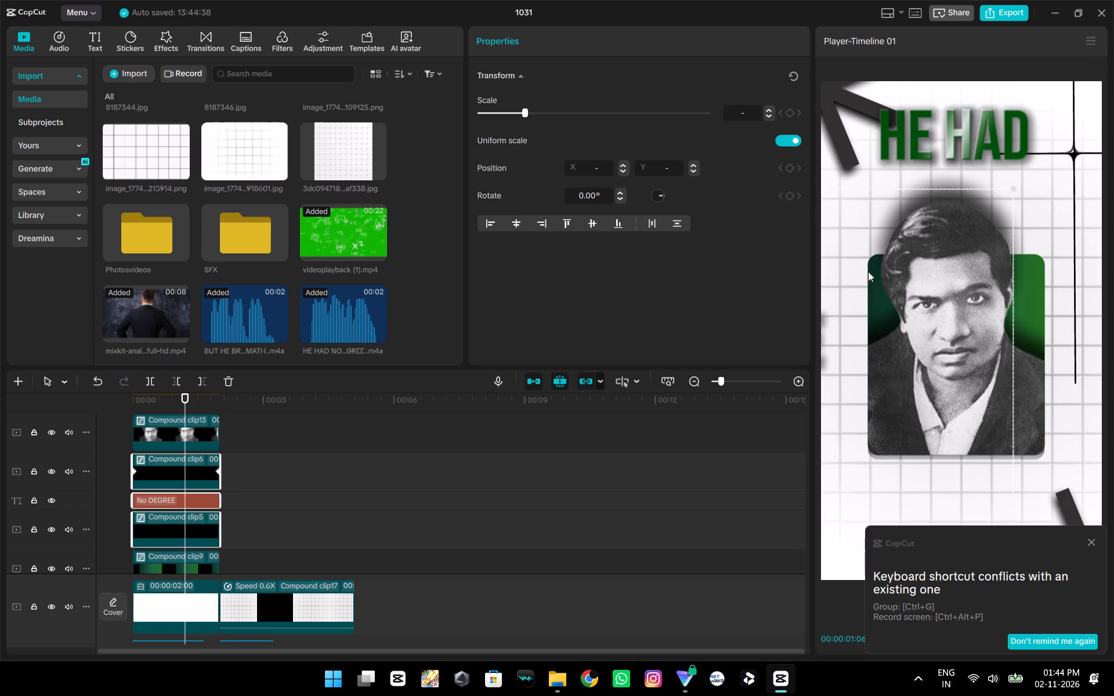
drag(868, 271, 1113, 126)
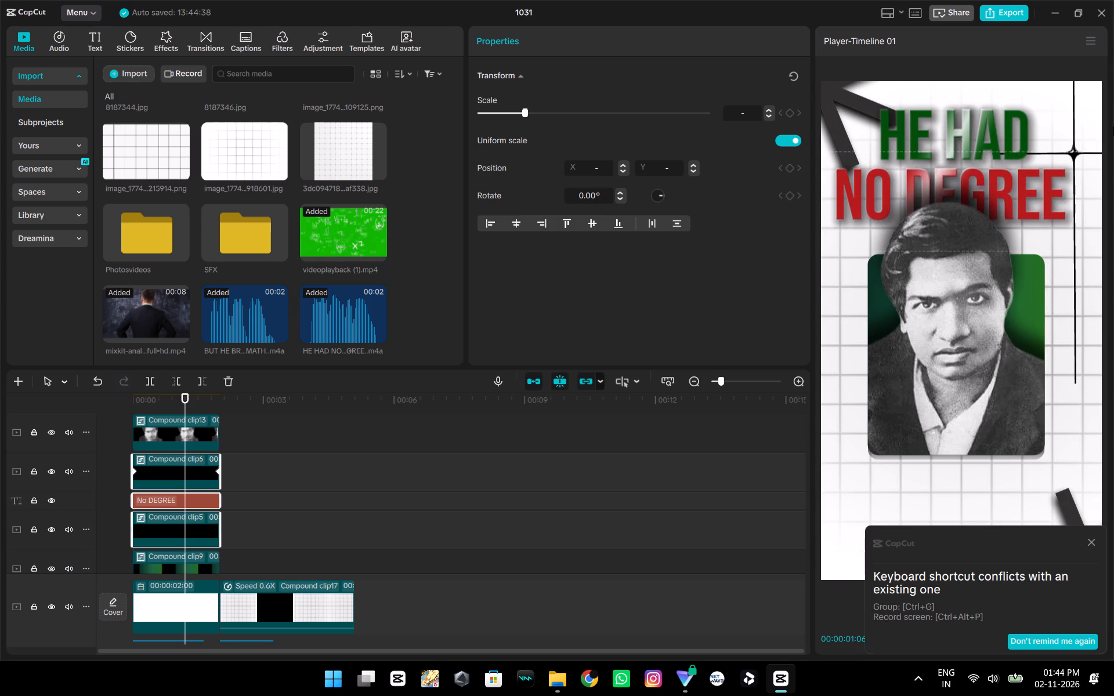
drag(1113, 126, 1113, 122)
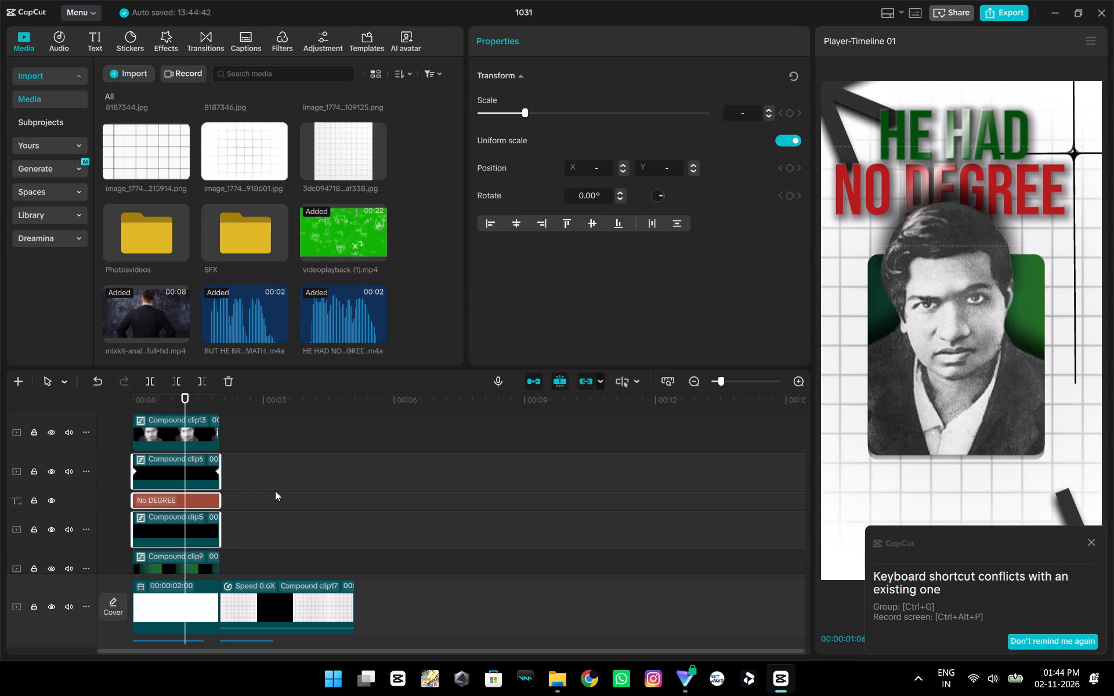
Combine Compound clip6, the No DEGREE text and Compound clip5 into one compound clip.
key(alt+g)
Select all overlay clips of the first two seconds, including the background image above the main track, and combine them into one compound clip.
scroll(254, 483, down, 6)
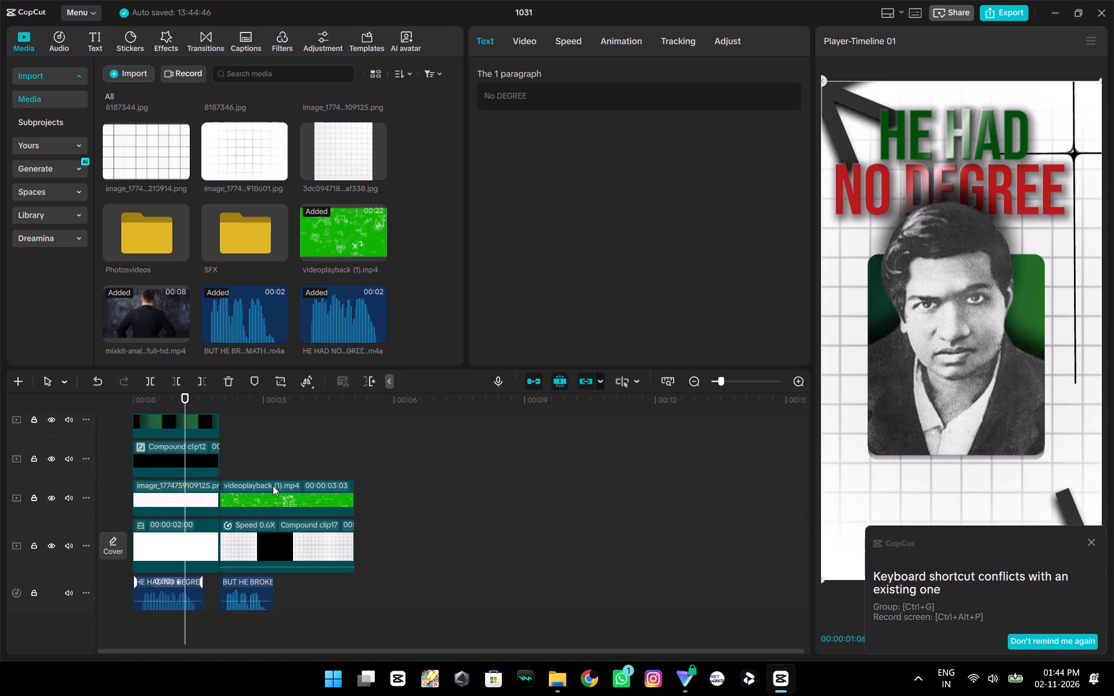
drag(129, 490, 135, 492)
drag(135, 492, 157, 448)
scroll(154, 442, up, 13)
drag(171, 456, 178, 529)
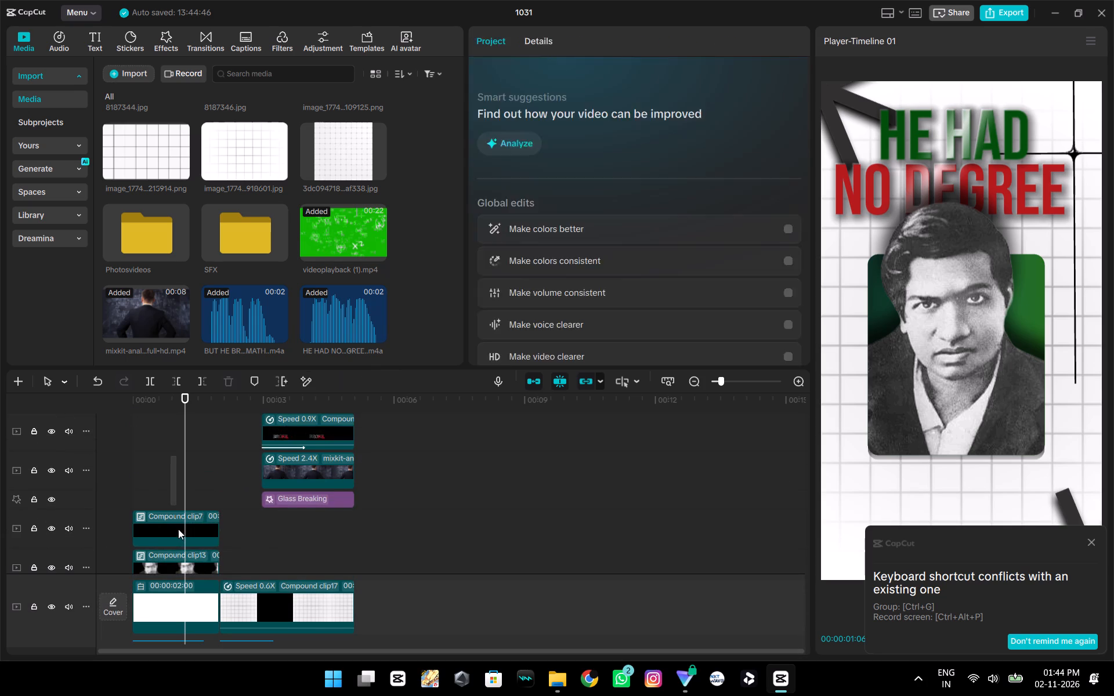
drag(178, 529, 176, 529)
scroll(187, 543, down, 10)
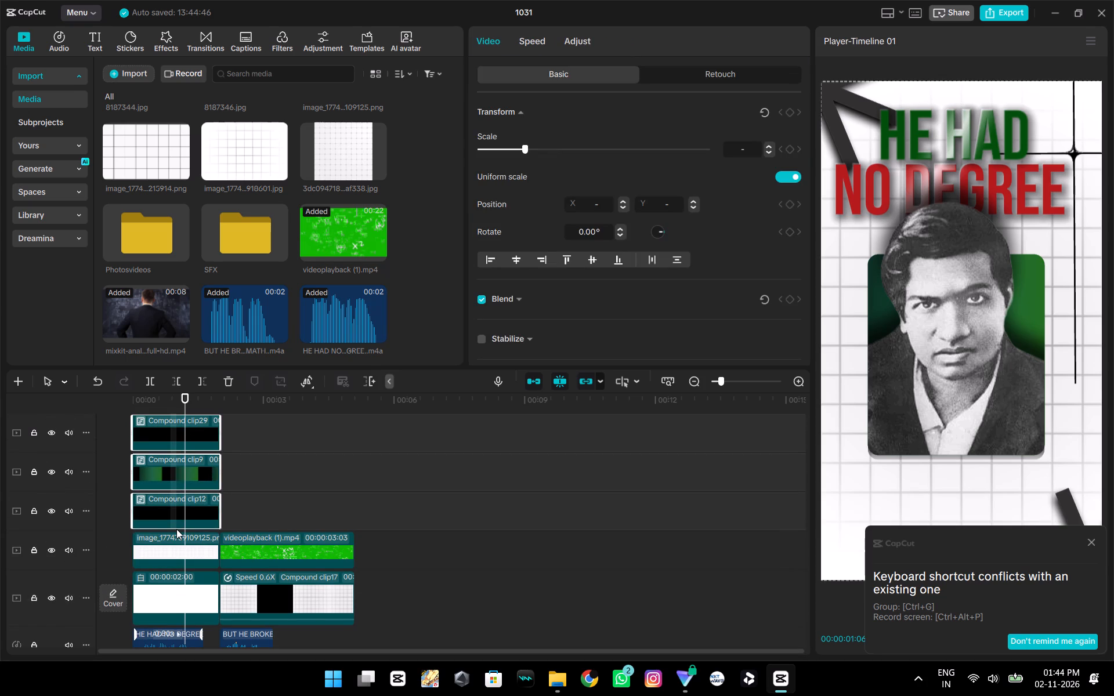
drag(176, 529, 176, 545)
key(alt+g)
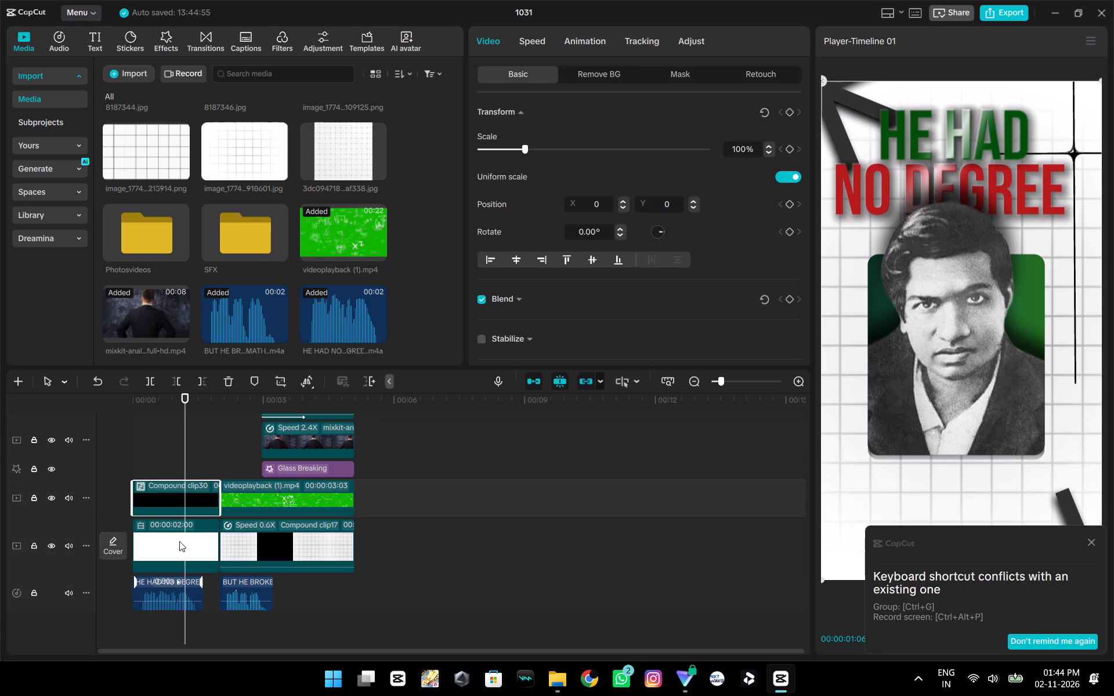
Play the timeline from the start through the BROKE text to check the clips against the voice-overs.
double_click(135, 444)
key(space)
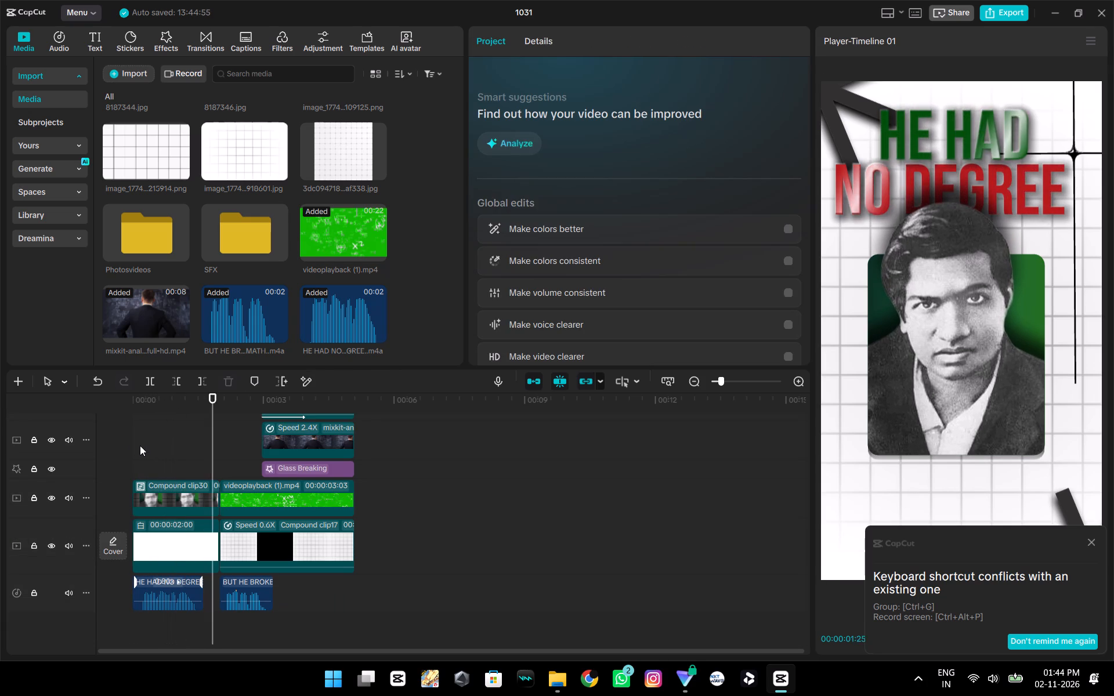
key(space)
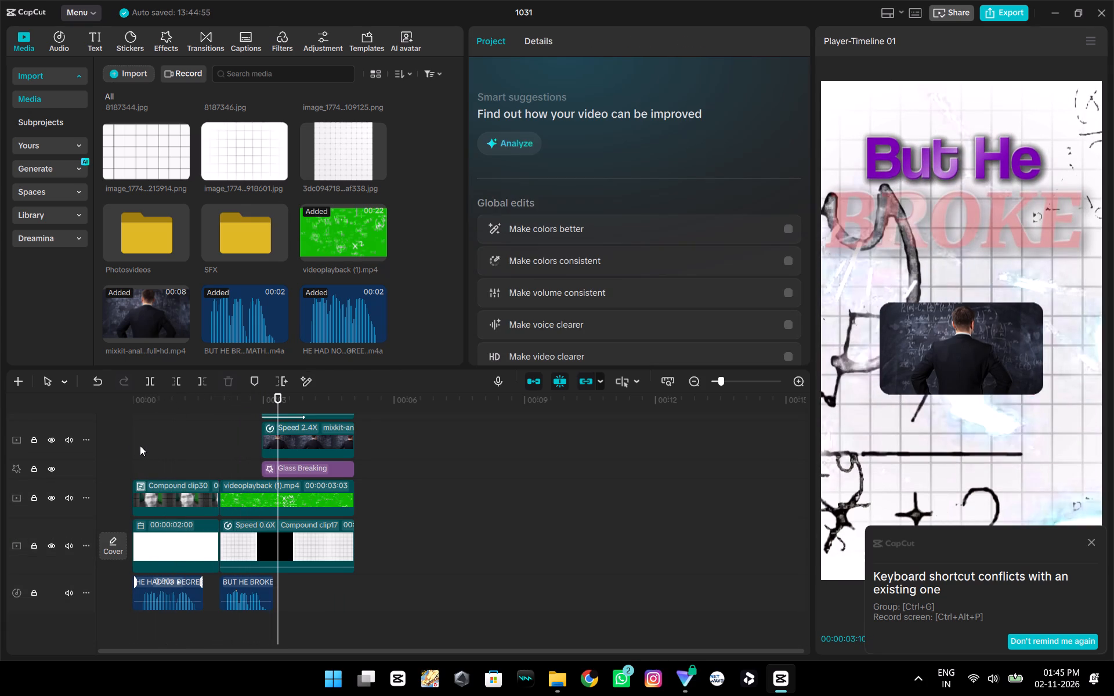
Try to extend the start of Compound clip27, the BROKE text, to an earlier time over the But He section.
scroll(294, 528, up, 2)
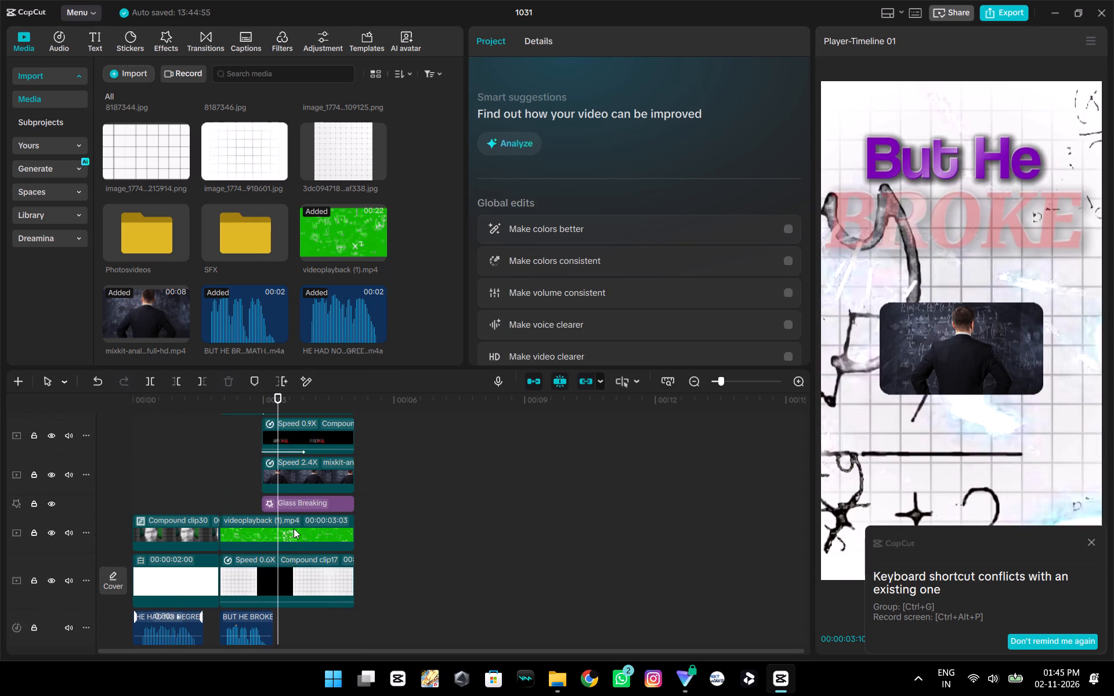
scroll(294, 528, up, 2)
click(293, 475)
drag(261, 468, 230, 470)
Zoom in on the timeline and replay the But He section to check its timing against the BUT HE BROKE MATH voice-over.
drag(274, 397, 262, 398)
scroll(295, 479, down, 2)
ctrl+scroll(330, 567, up, 11)
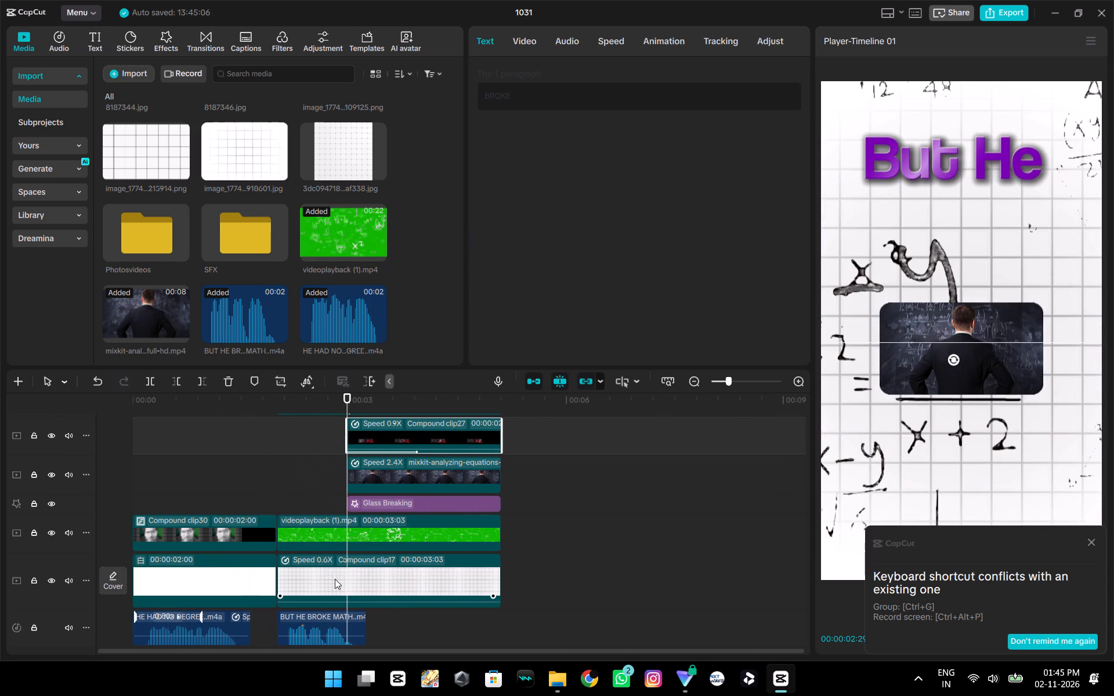
click(285, 496)
key(space)
key(space)
drag(317, 503, 308, 506)
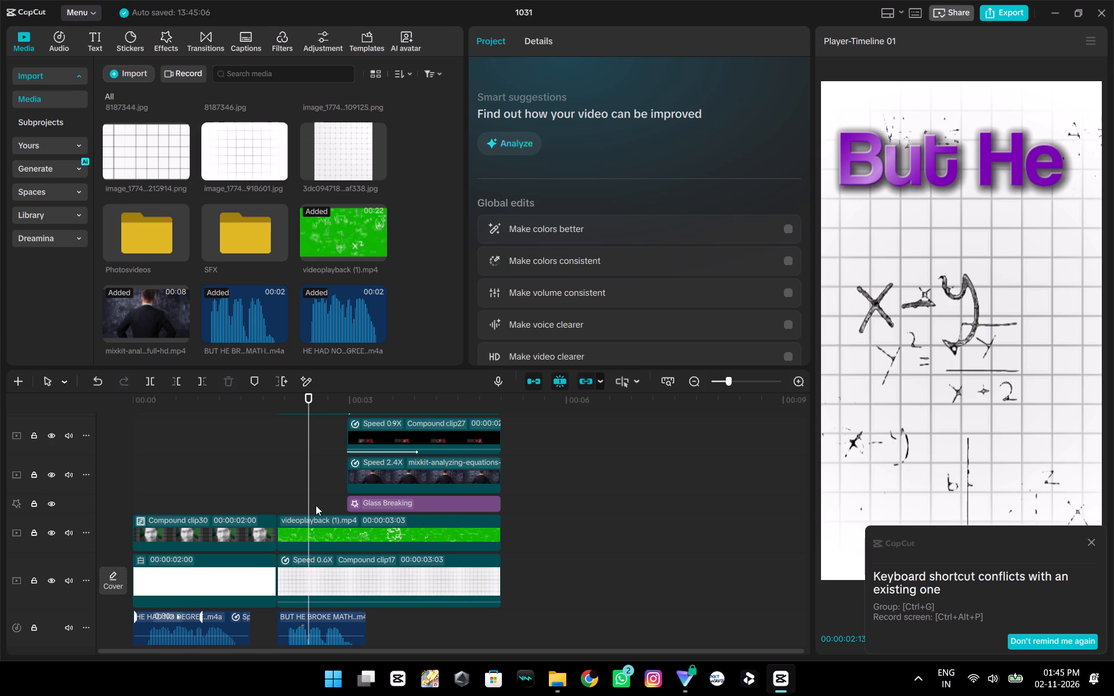
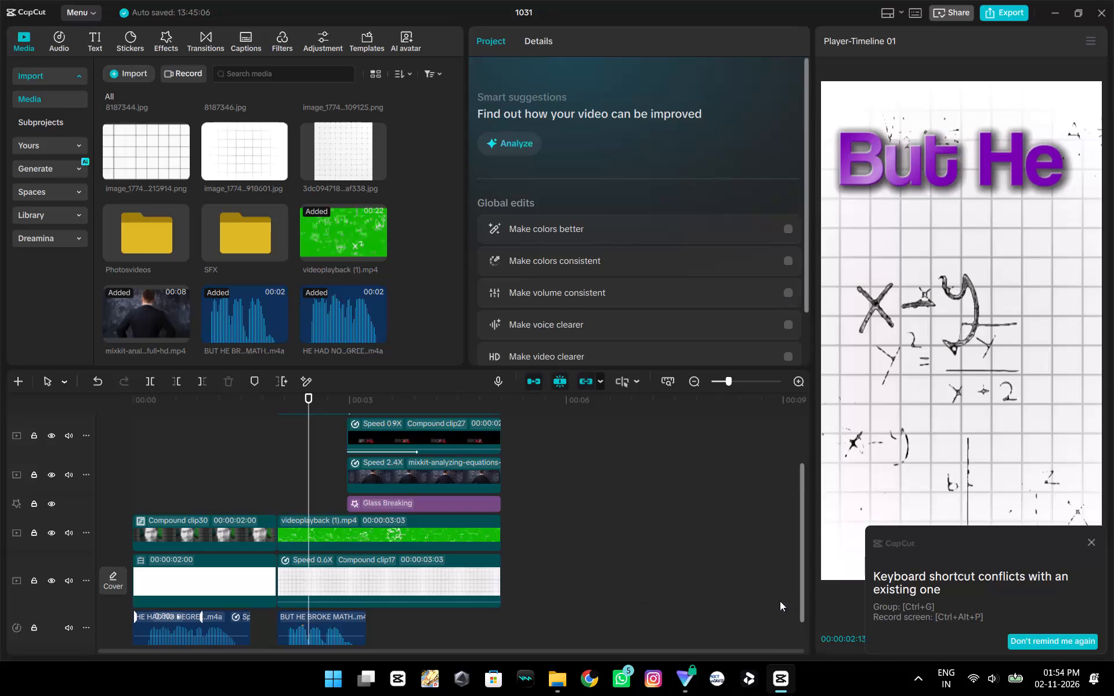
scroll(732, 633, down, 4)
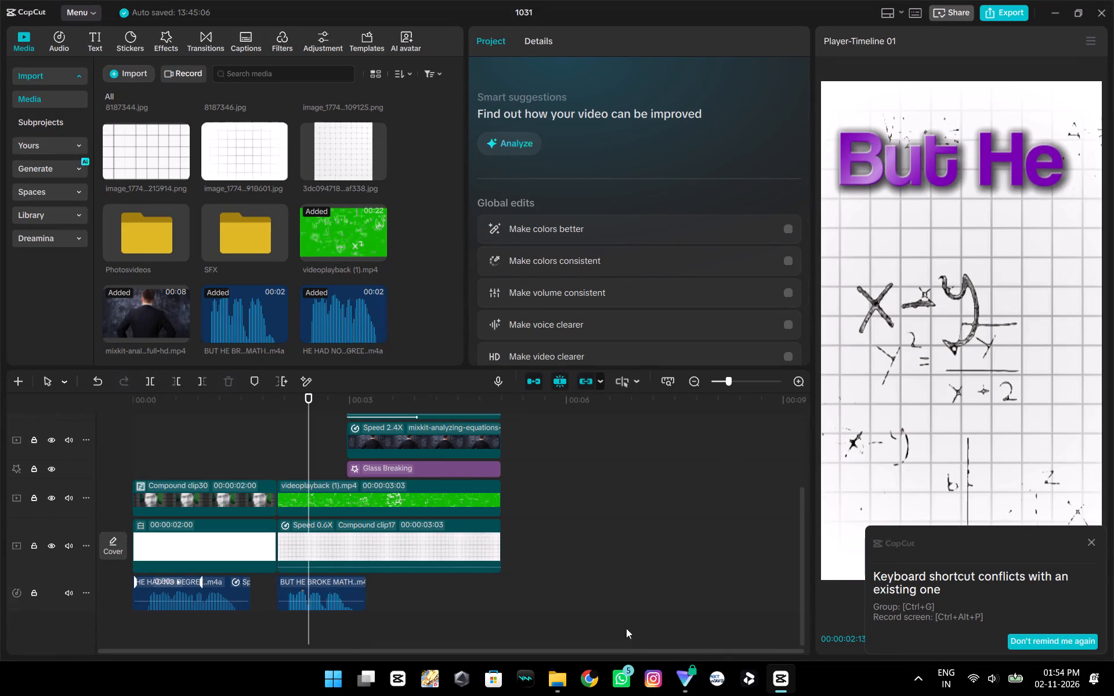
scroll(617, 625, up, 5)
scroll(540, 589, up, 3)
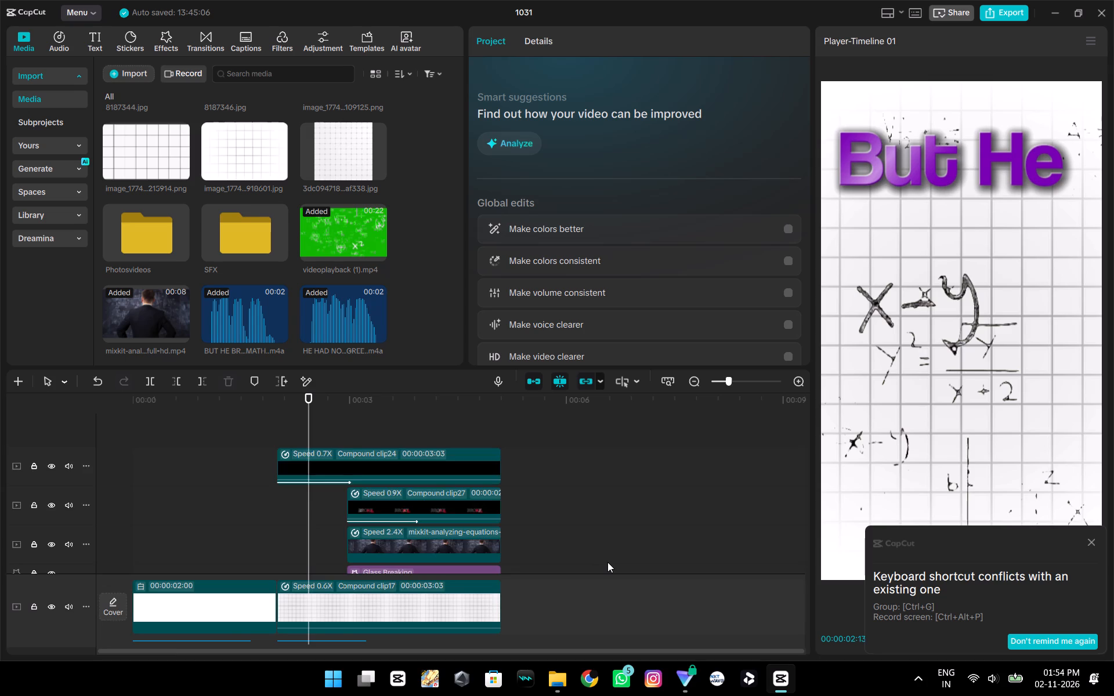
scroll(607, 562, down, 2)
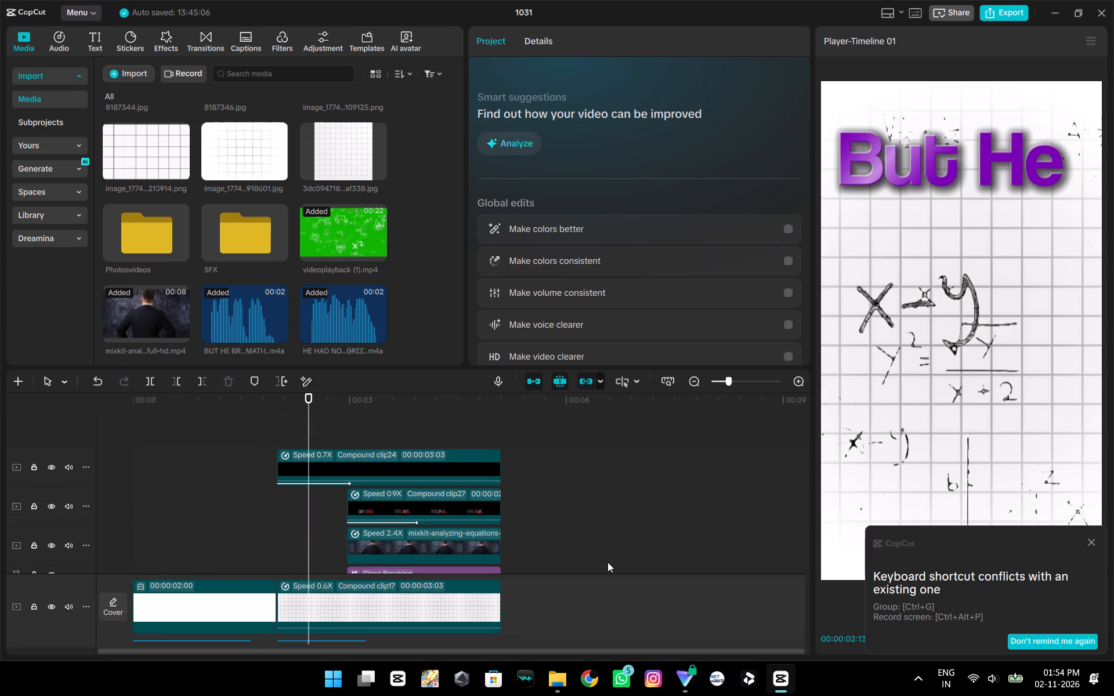
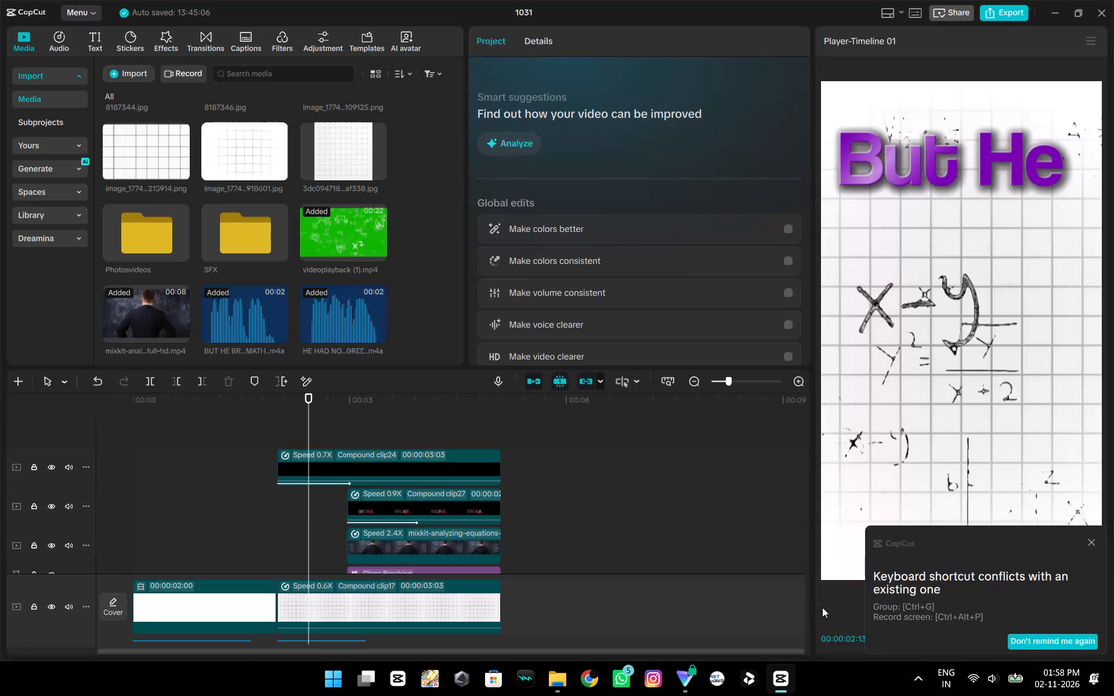
Scrub through the timeline to review the BUT HE BROKE scene from start to end.
scroll(757, 570, down, 3)
scroll(459, 516, up, 2)
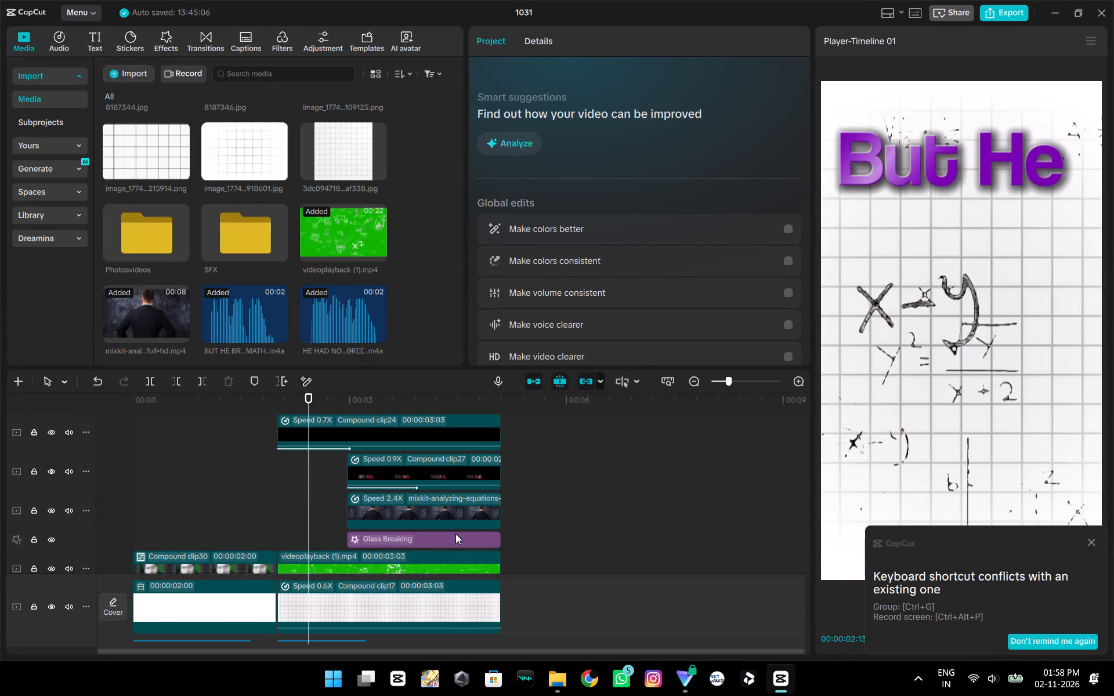
scroll(455, 534, up, 1)
click(335, 431)
drag(334, 431, 115, 438)
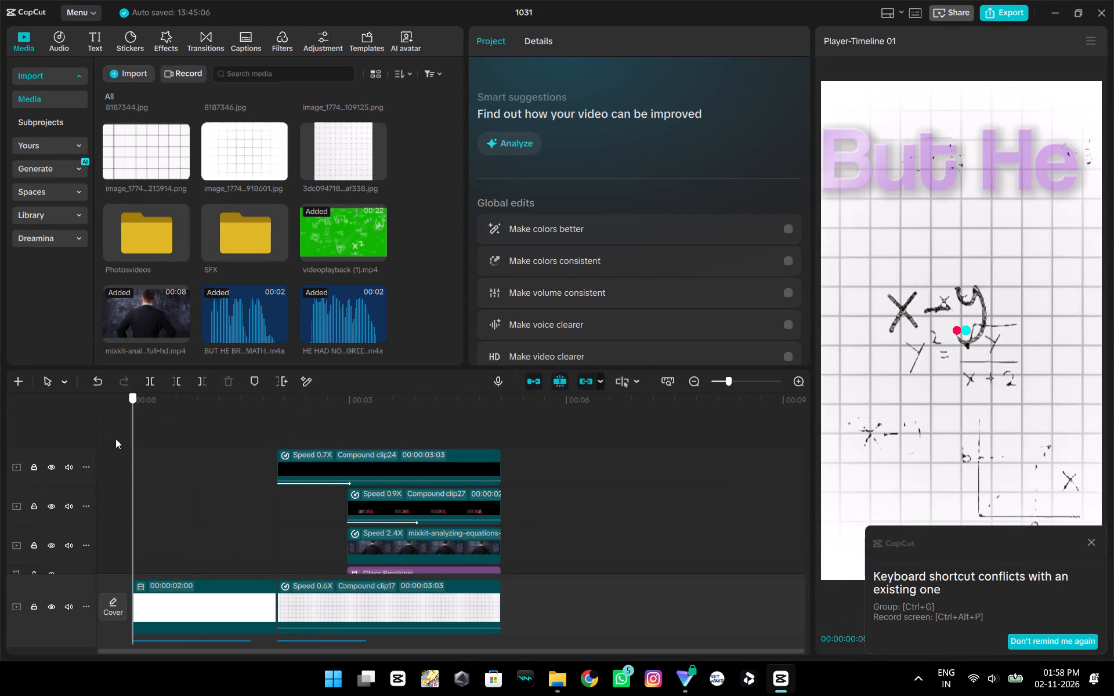
drag(115, 438, 337, 469)
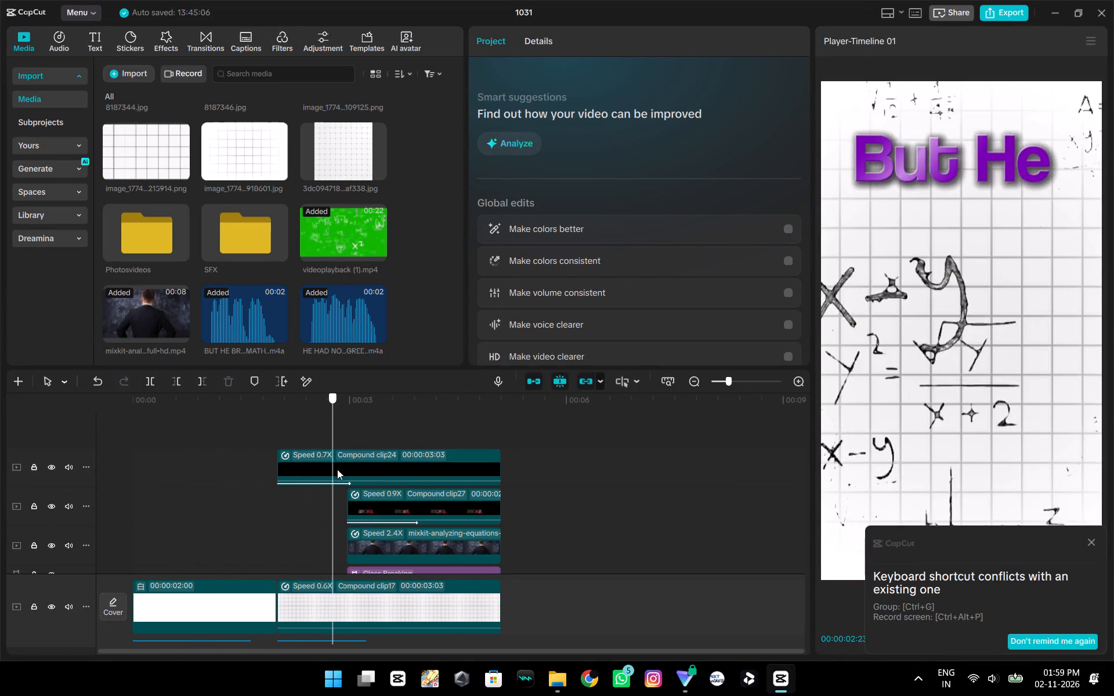
drag(337, 469, 502, 467)
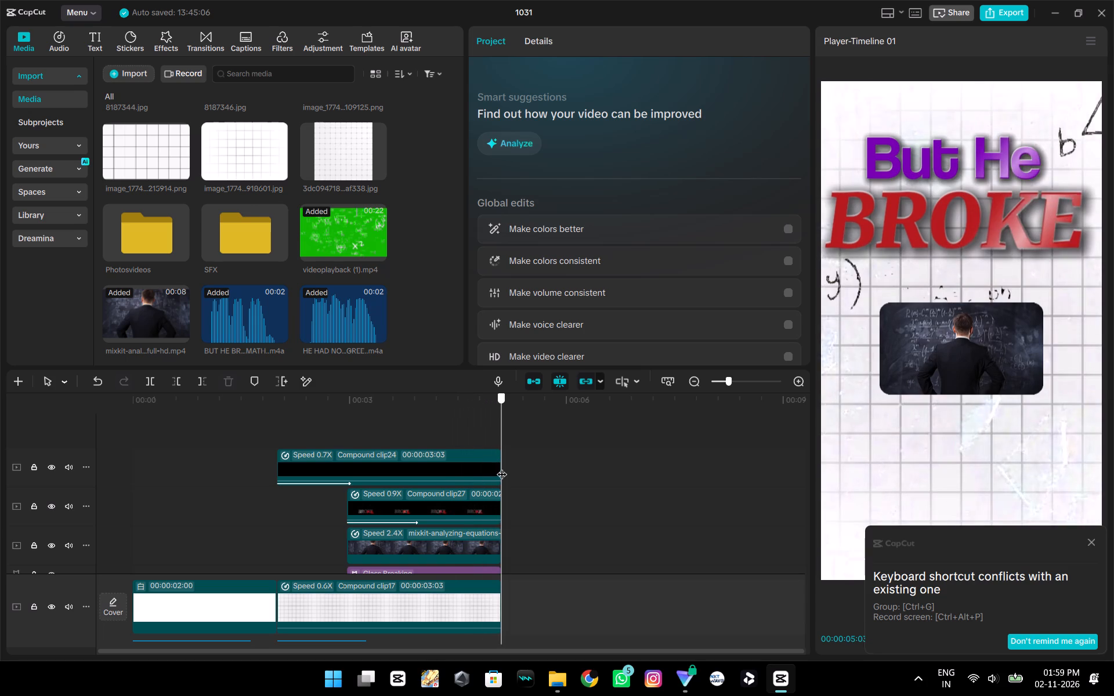
Shrink the chalkboard video clip to 30% scale at its first frame and add a transform keyframe there.
drag(502, 467, 350, 466)
scroll(352, 466, down, 4)
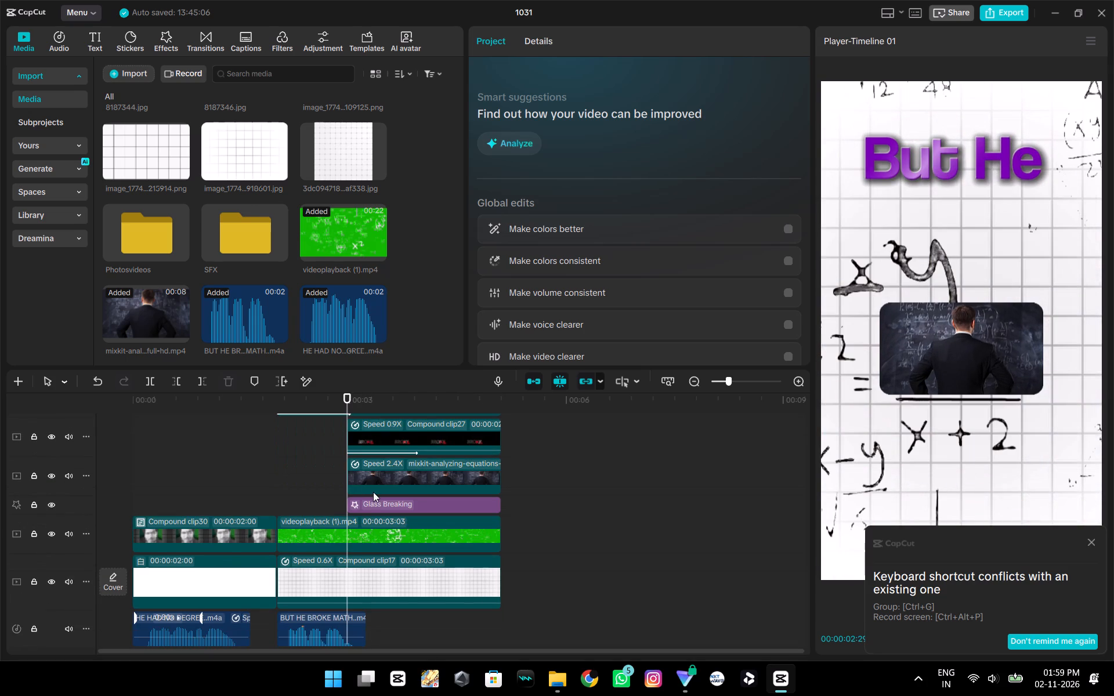
click(381, 482)
click(398, 451)
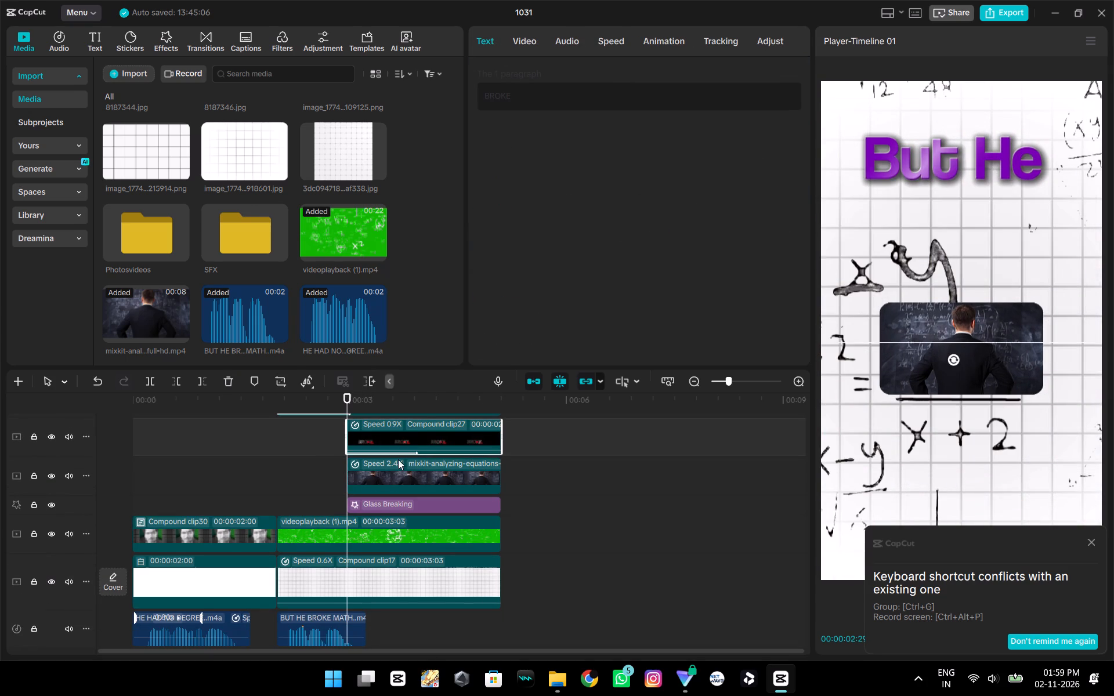
click(399, 471)
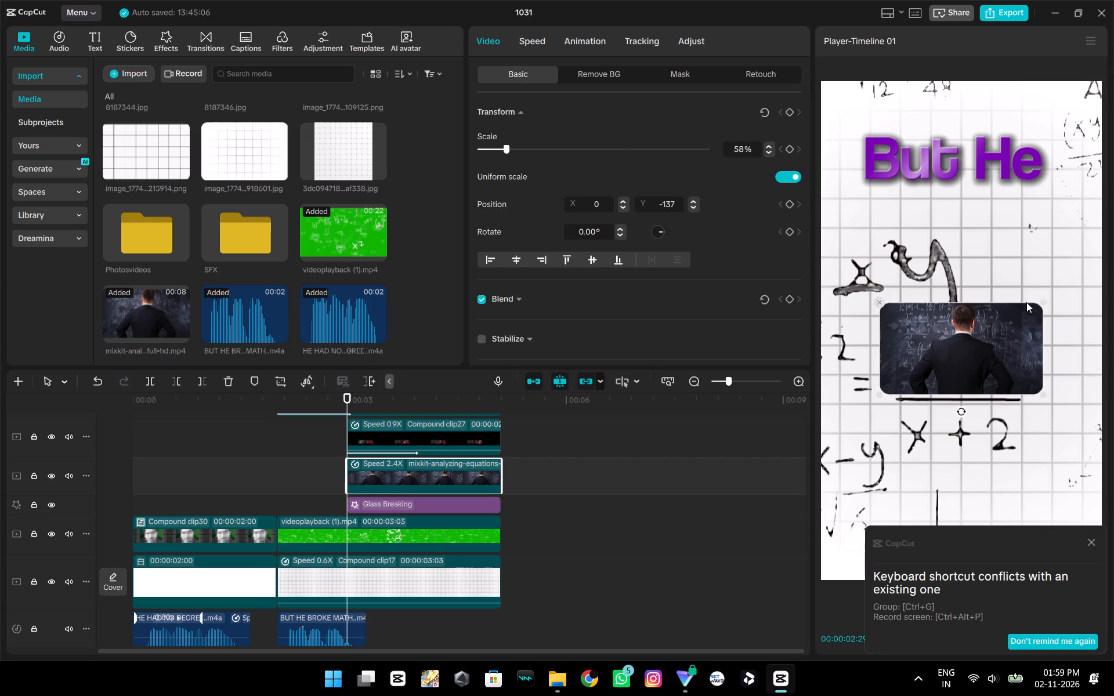
drag(1043, 302, 1009, 327)
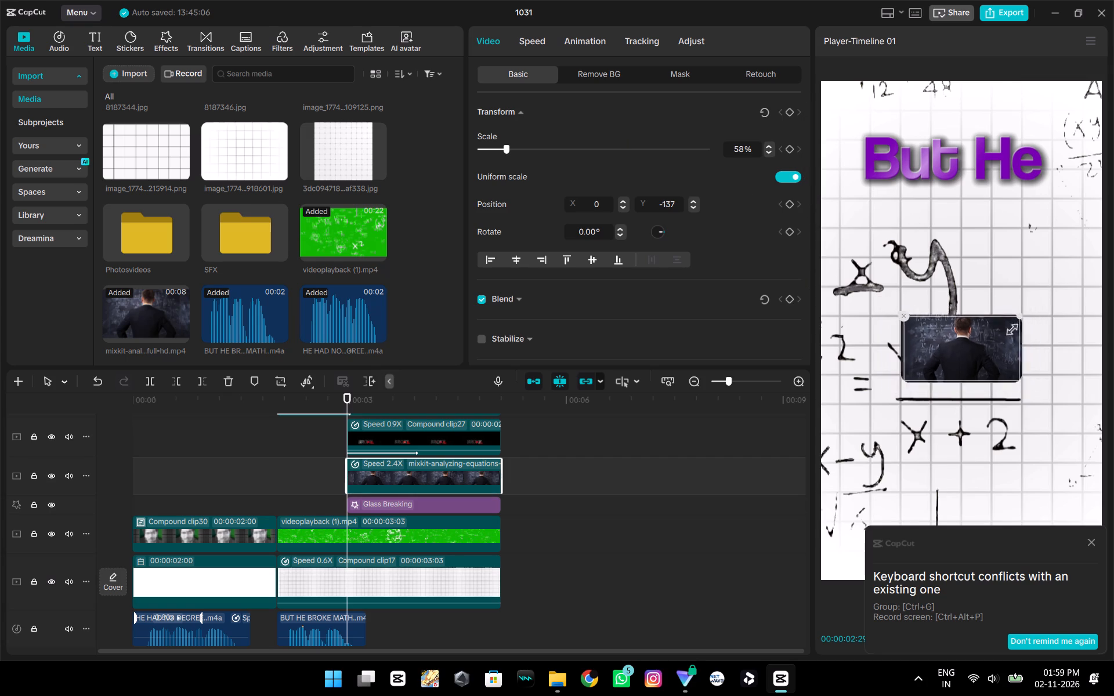
drag(1009, 327, 990, 347)
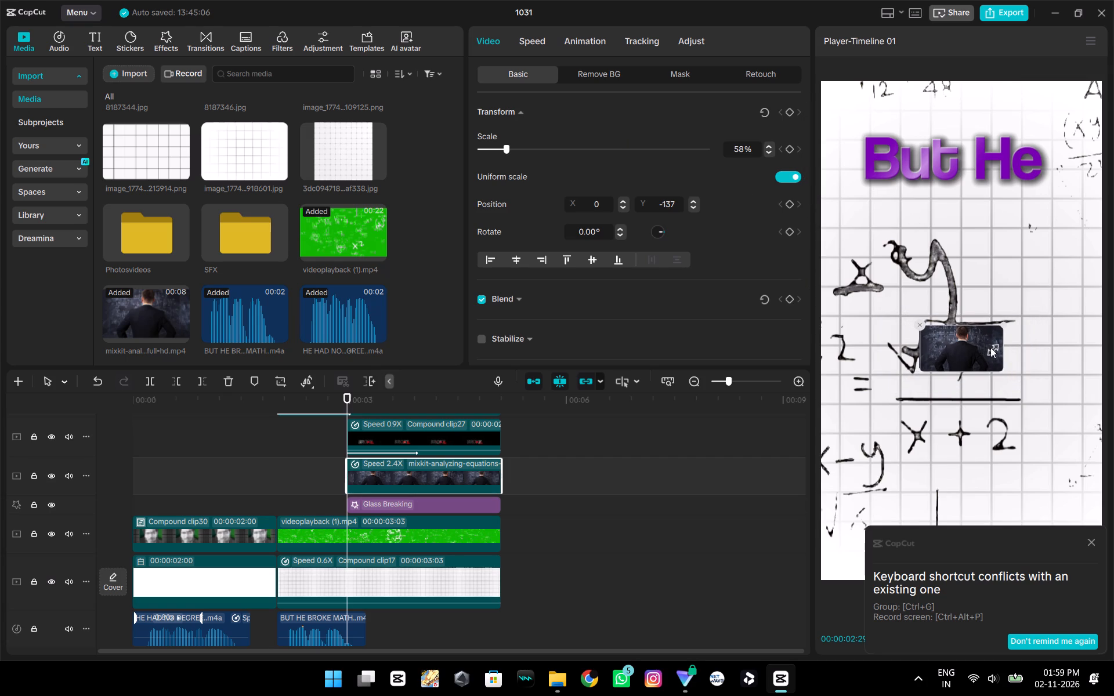
click(787, 115)
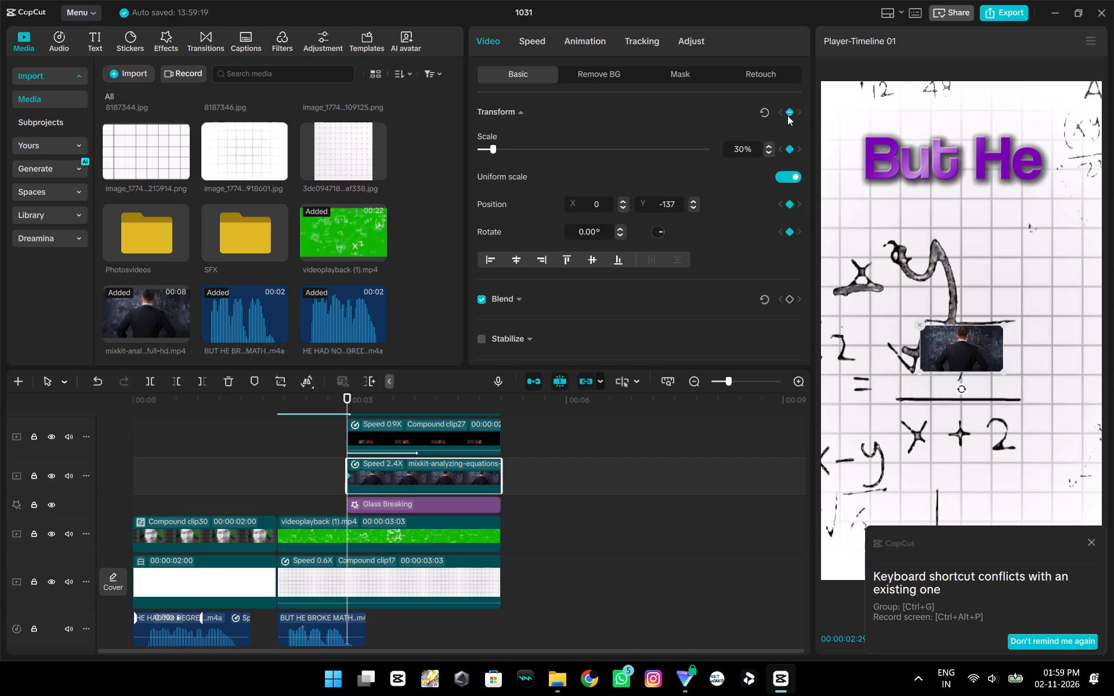
Keyframe the chalkboard clip's scale at 90% at the end of the clip.
drag(348, 397, 471, 422)
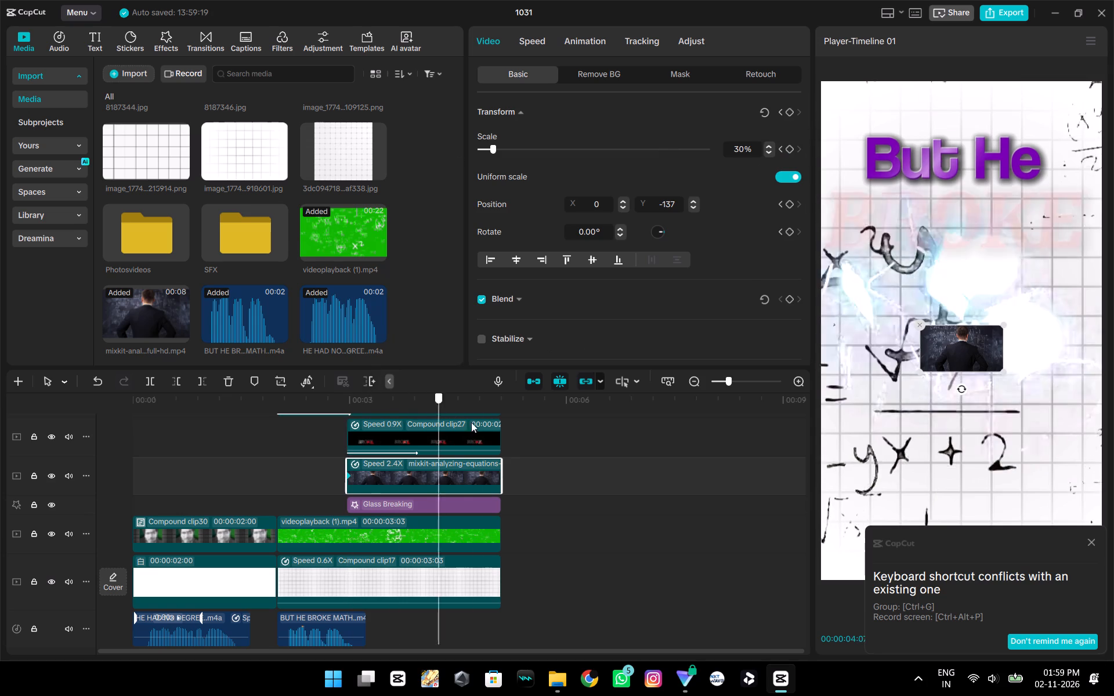
drag(471, 422, 498, 423)
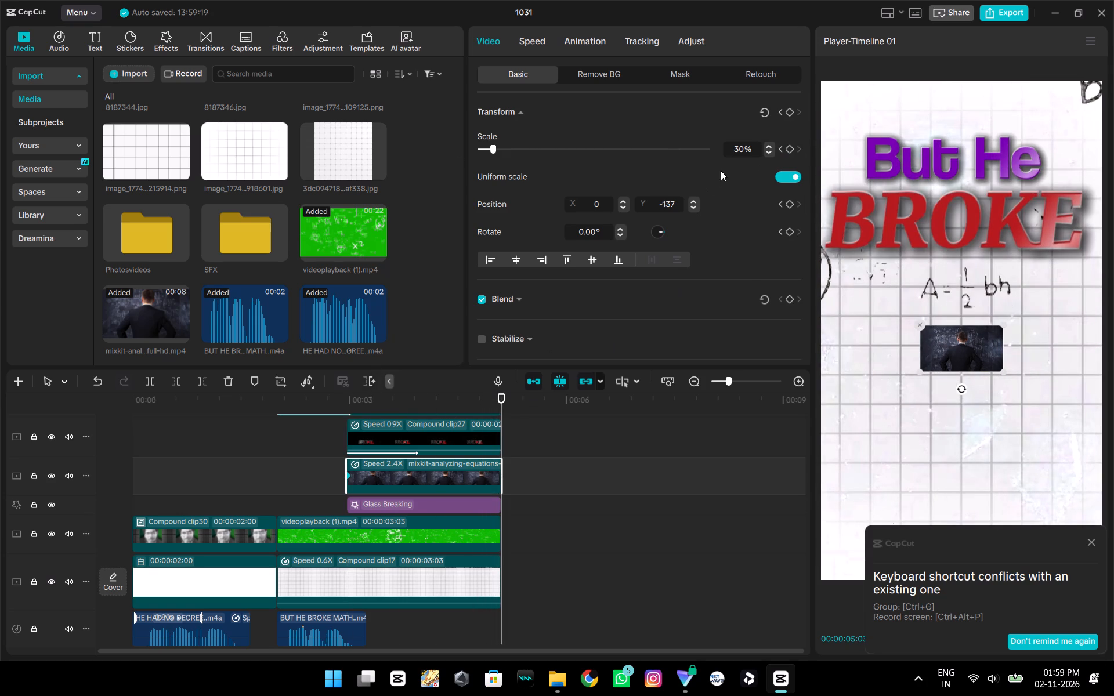
drag(745, 149, 702, 144)
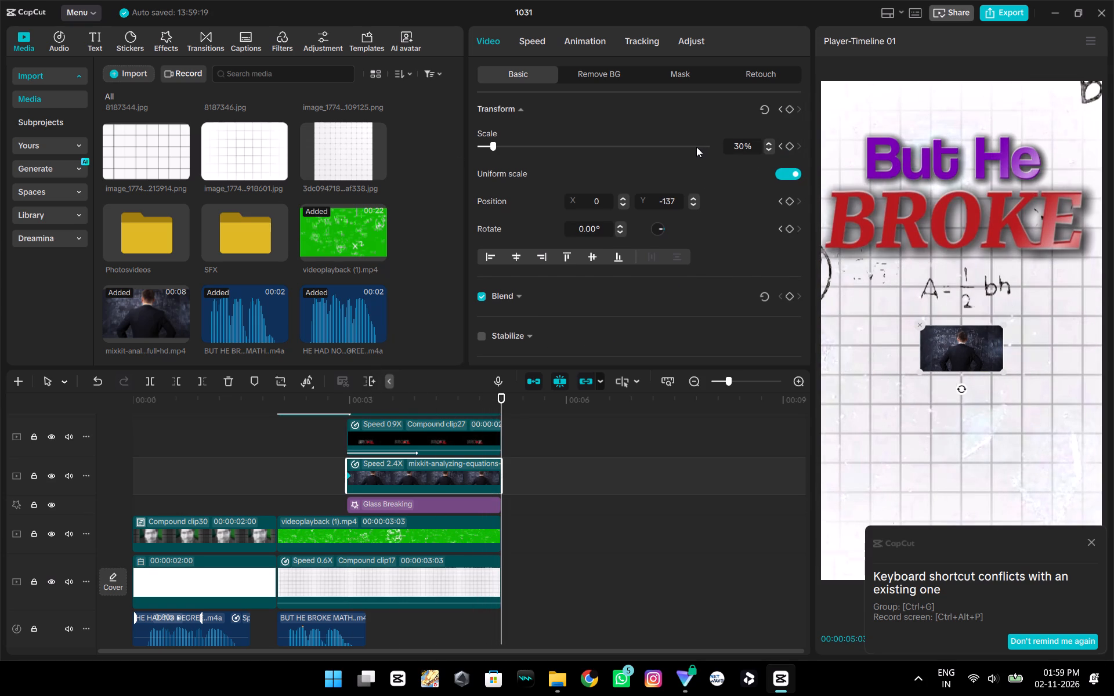
key(Left)
key(BackSpace)
key(7)
key(Return)
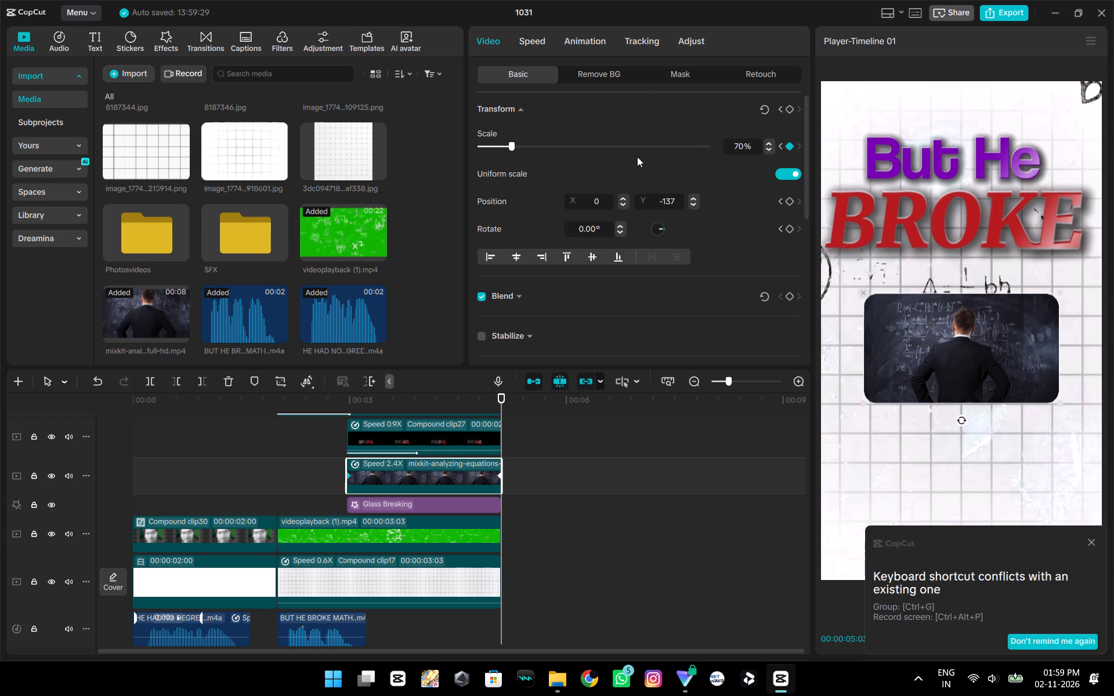
click(766, 143)
triple_click(770, 143)
triple_click(770, 143)
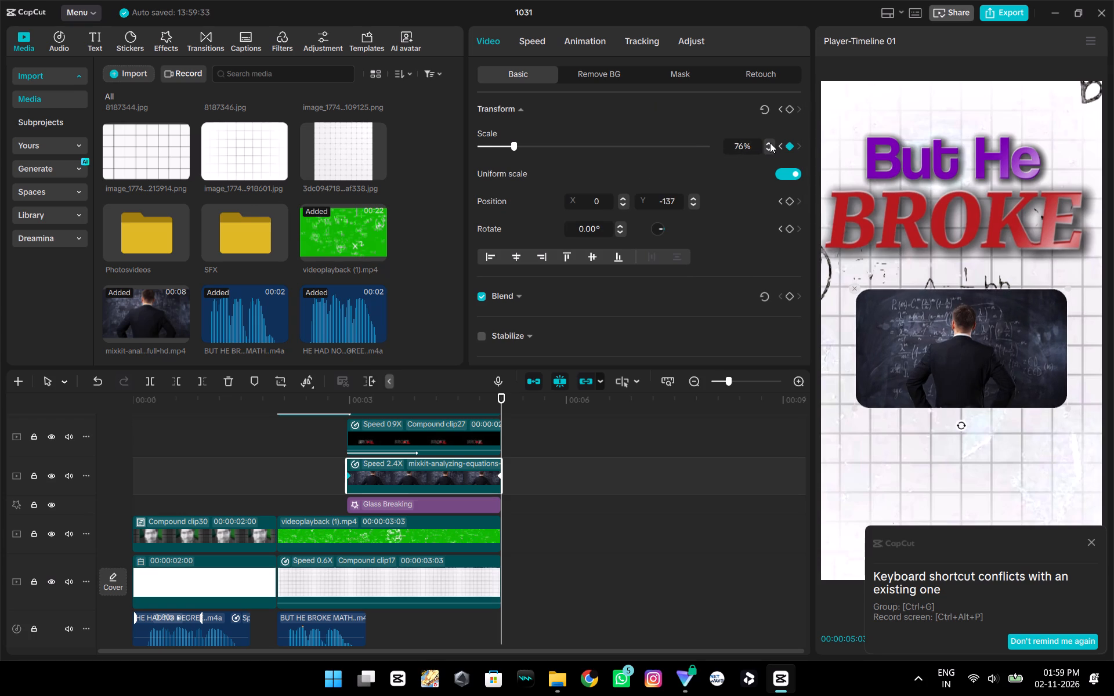
triple_click(770, 143)
triple_click(768, 143)
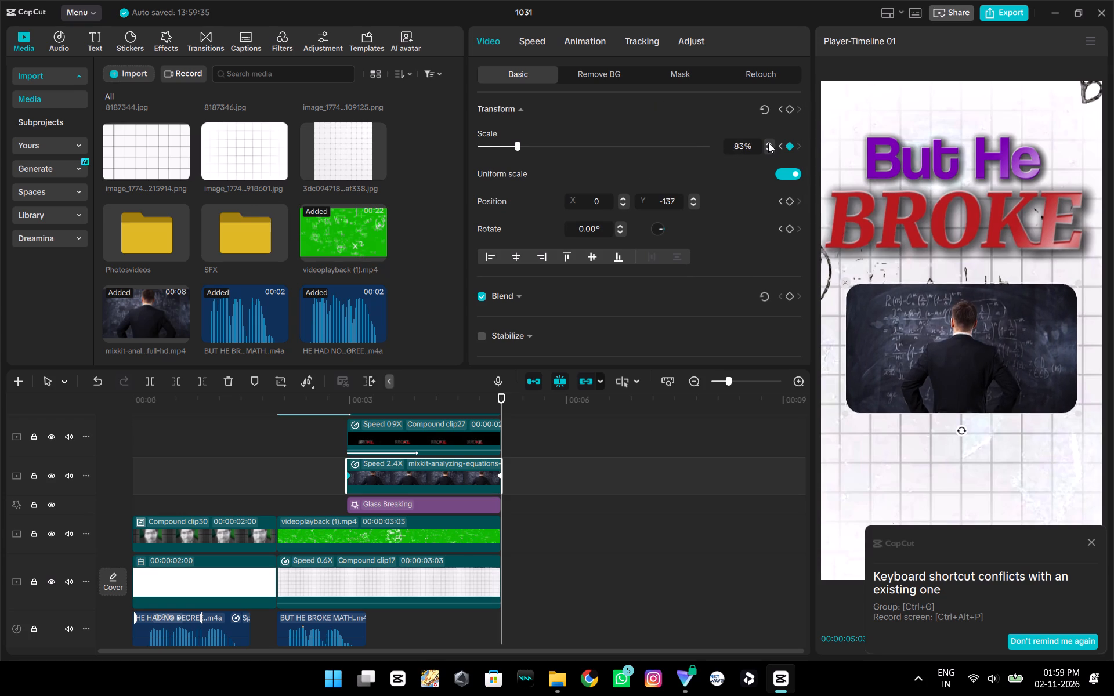
click(768, 143)
click(768, 143)
click(768, 143)
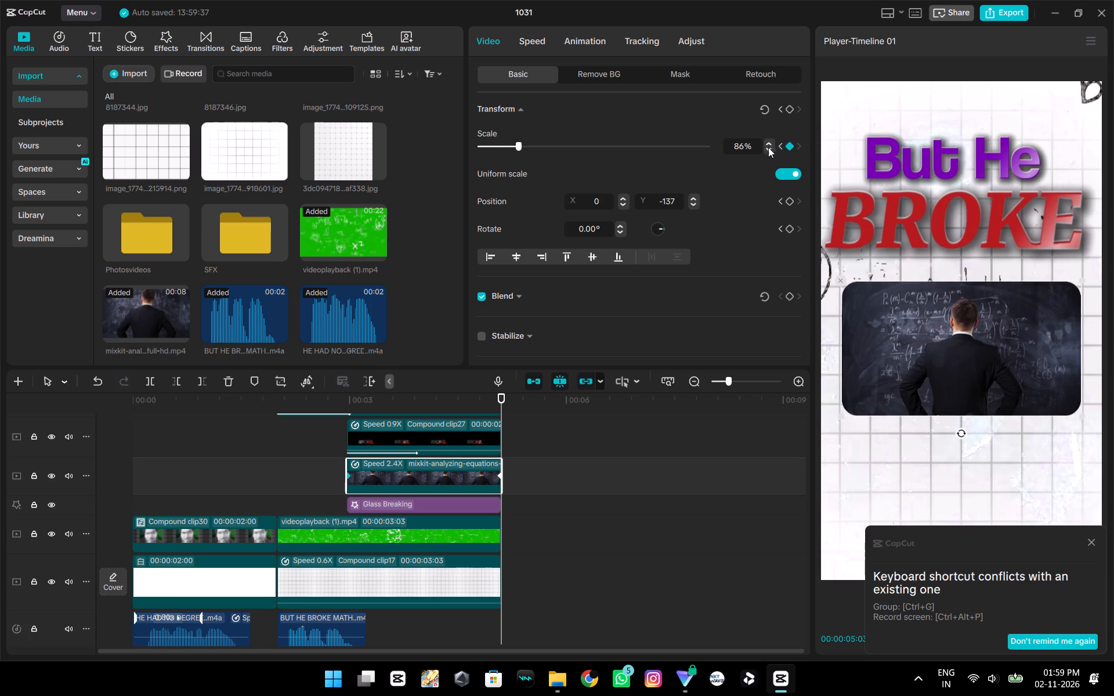
click(766, 151)
triple_click(772, 144)
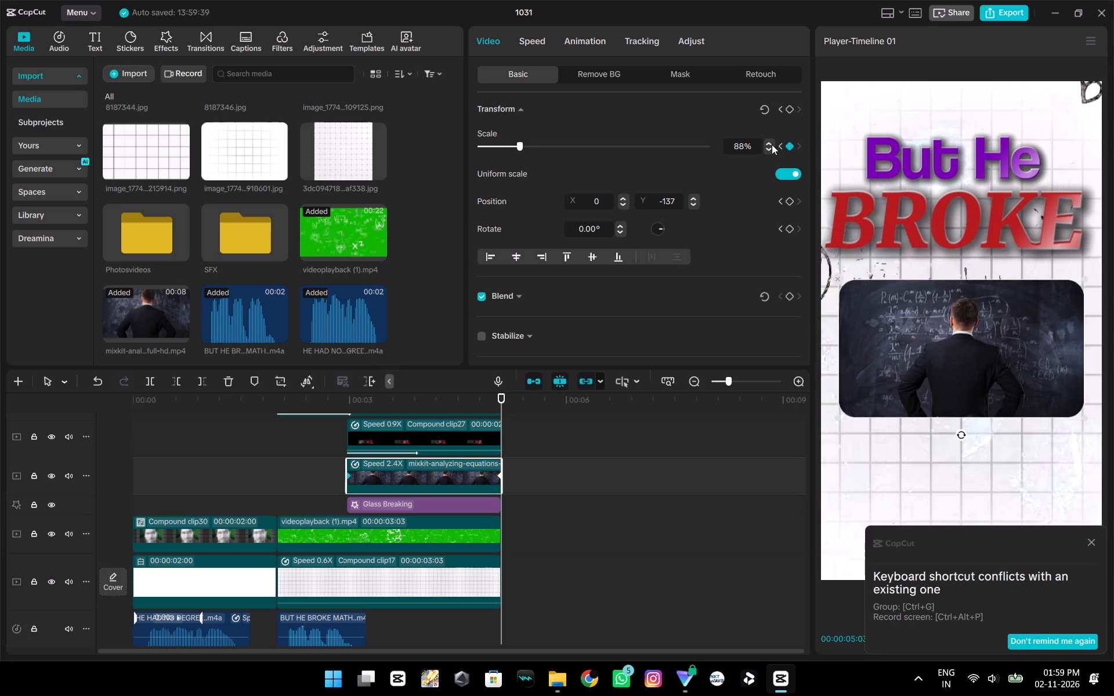
click(772, 144)
click(772, 144)
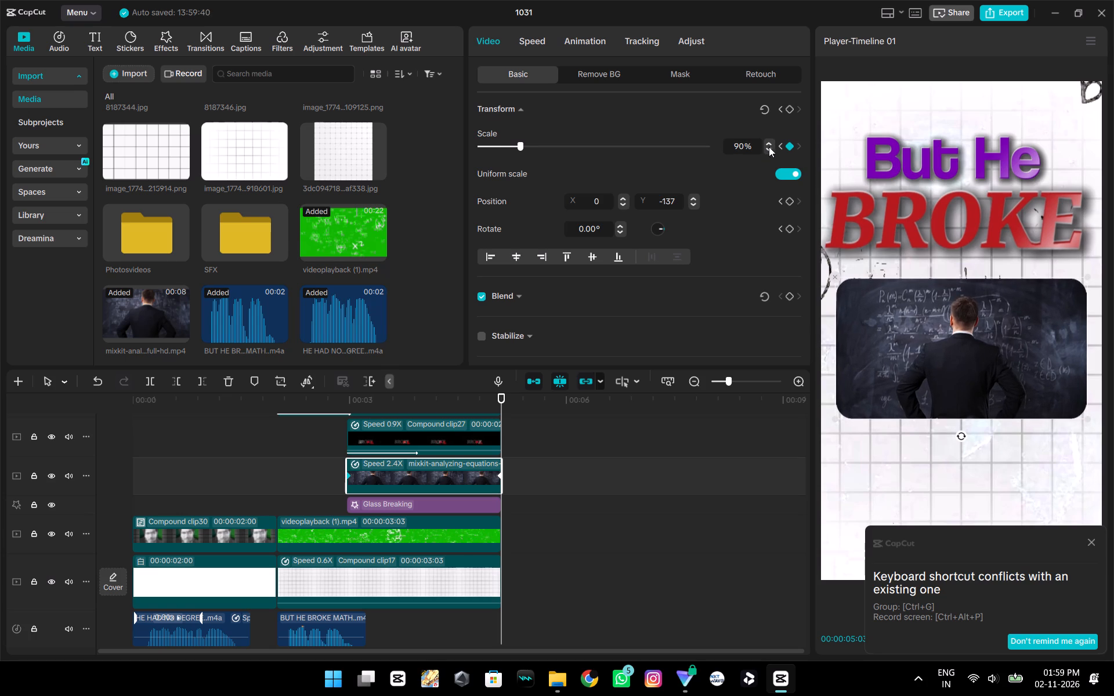
Show the chalkboard clip's variable speed animation and apply the Cubic Ease preset curve to its scale keyframes.
right_click(477, 467)
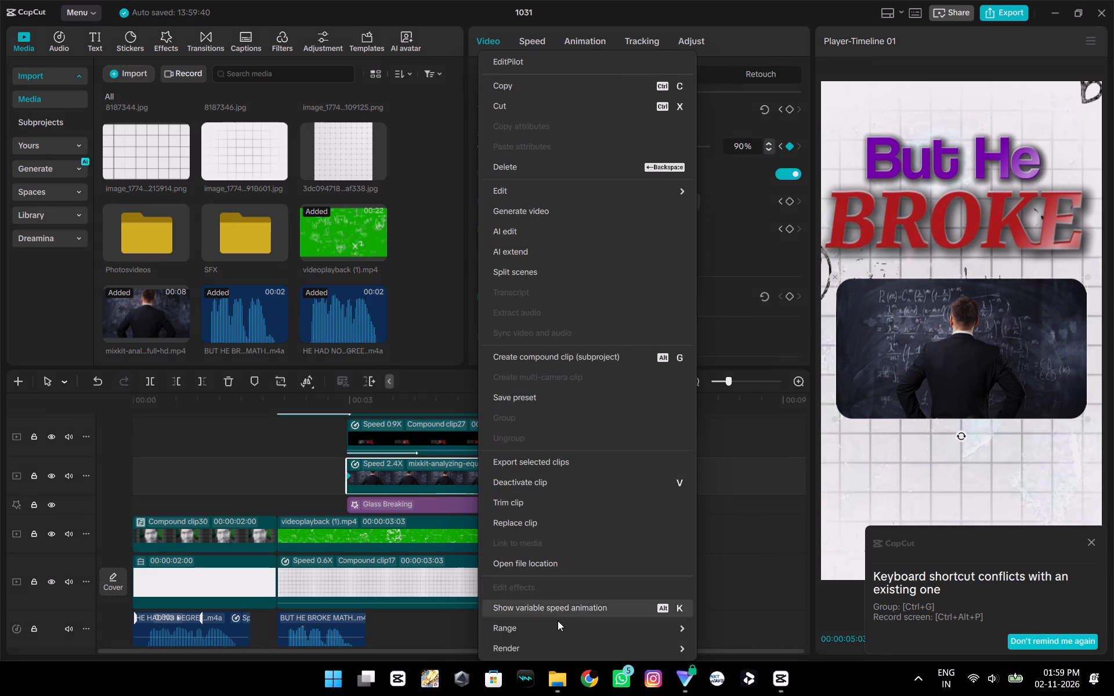
click(556, 602)
scroll(405, 498, up, 1)
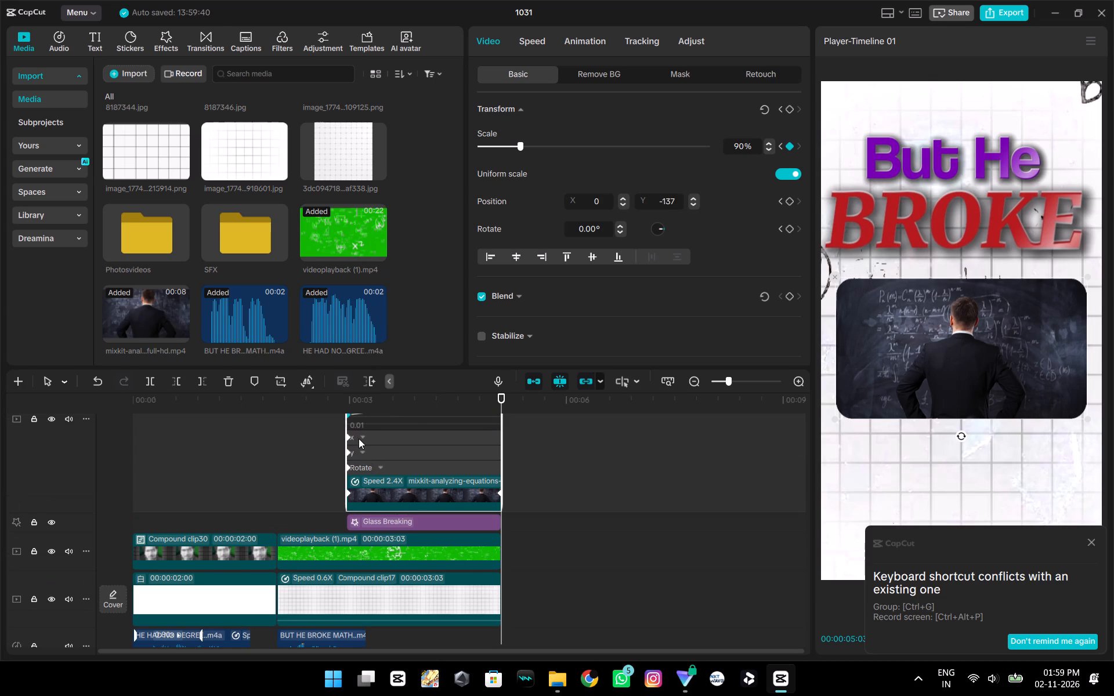
scroll(366, 440, up, 6)
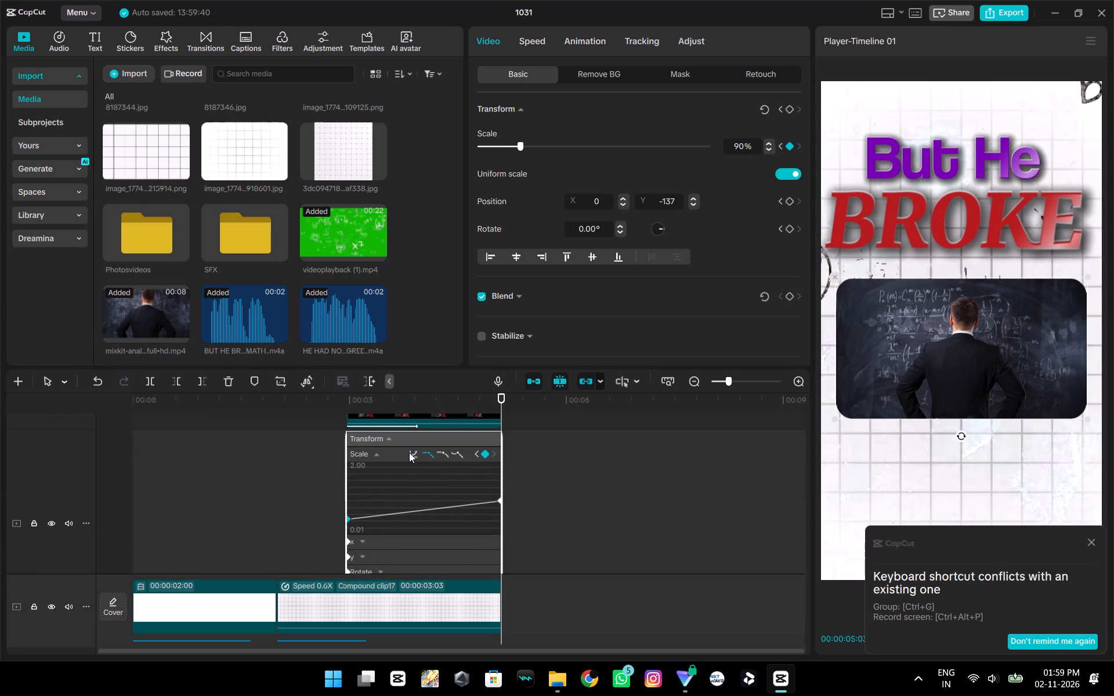
click(429, 453)
click(413, 452)
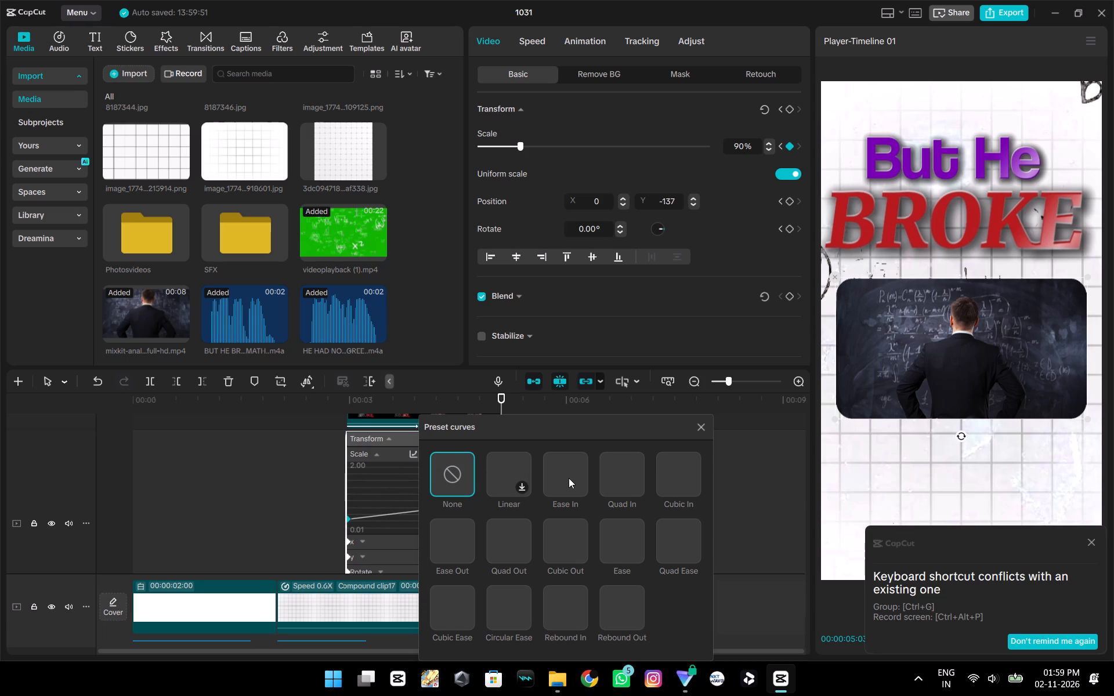
click(570, 478)
click(570, 478)
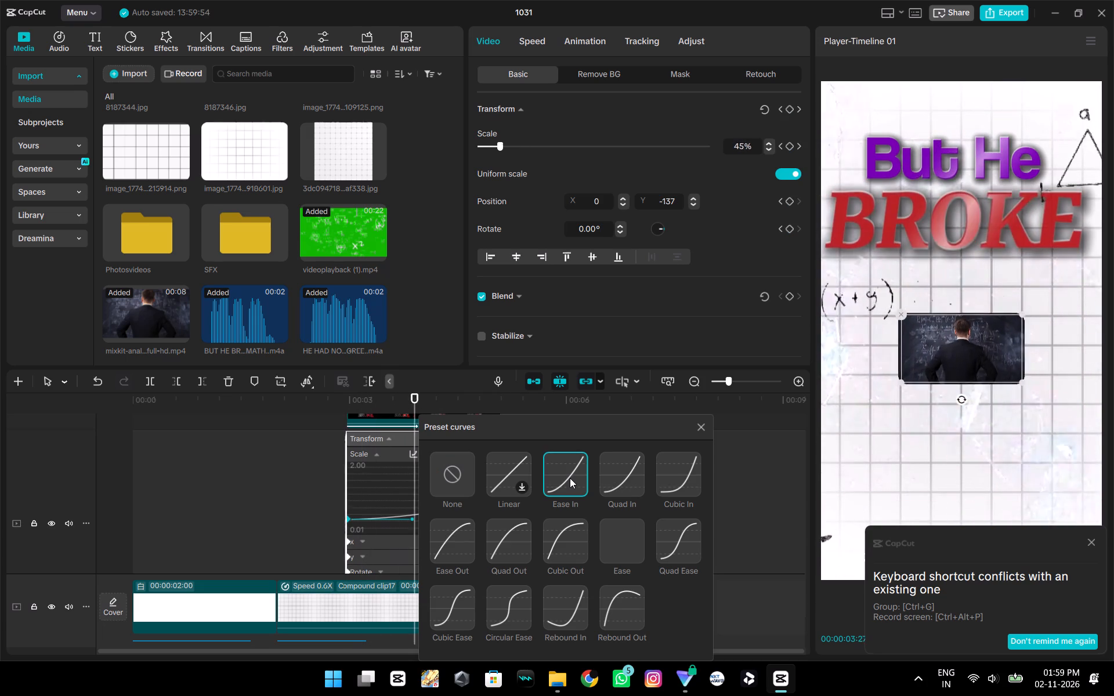
click(449, 545)
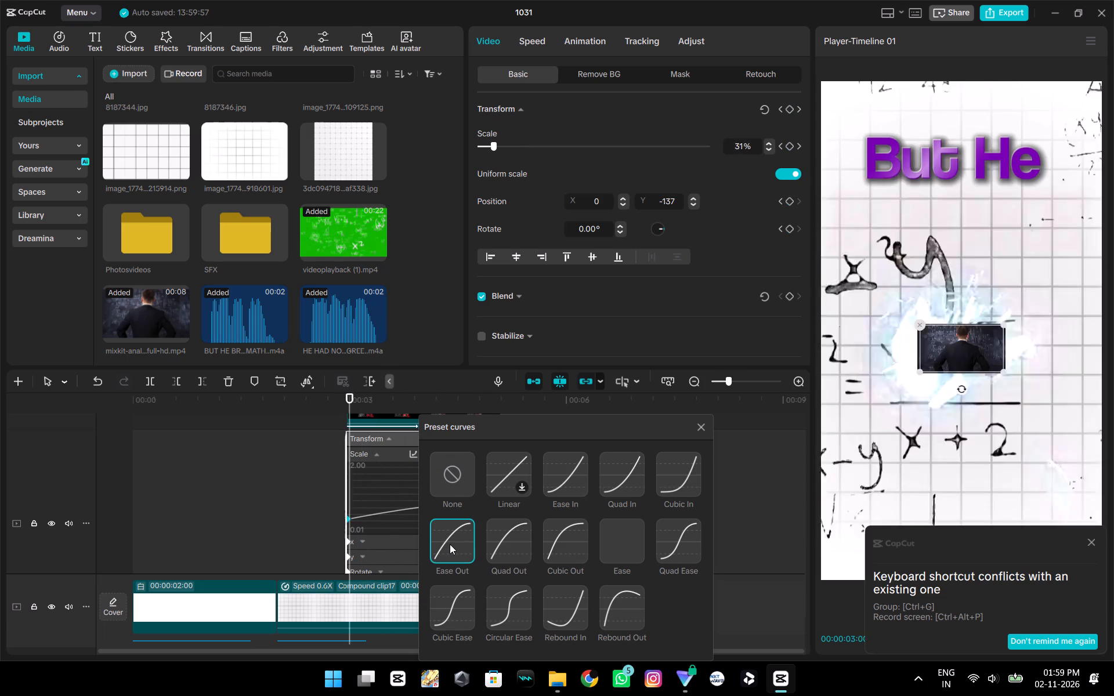
click(464, 593)
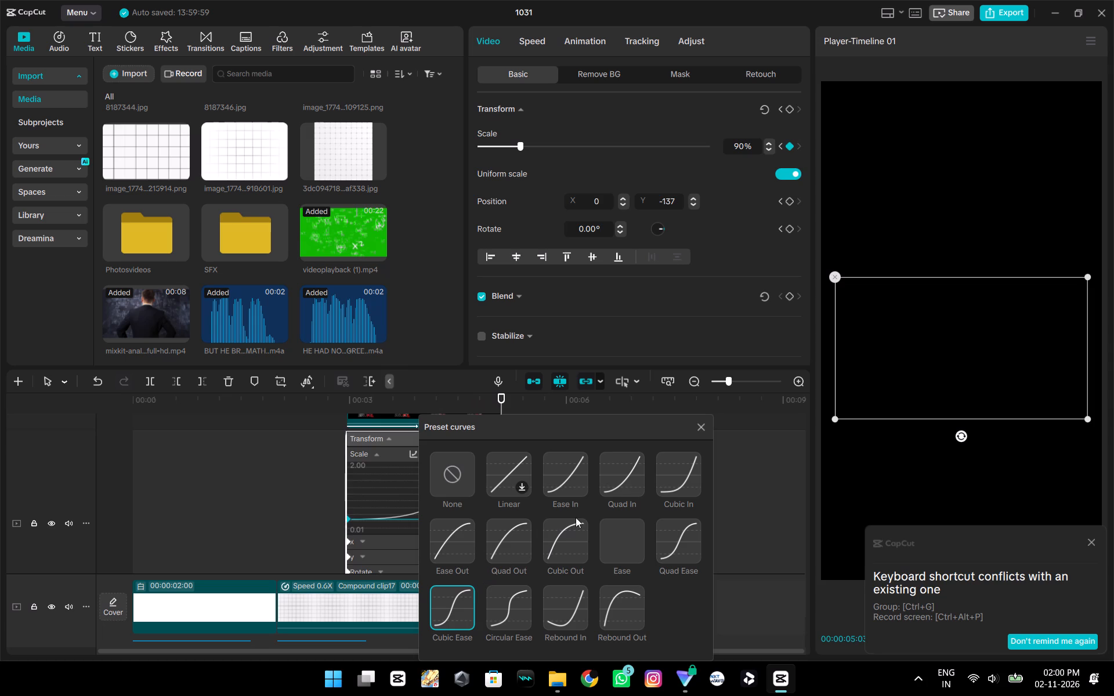
click(711, 422)
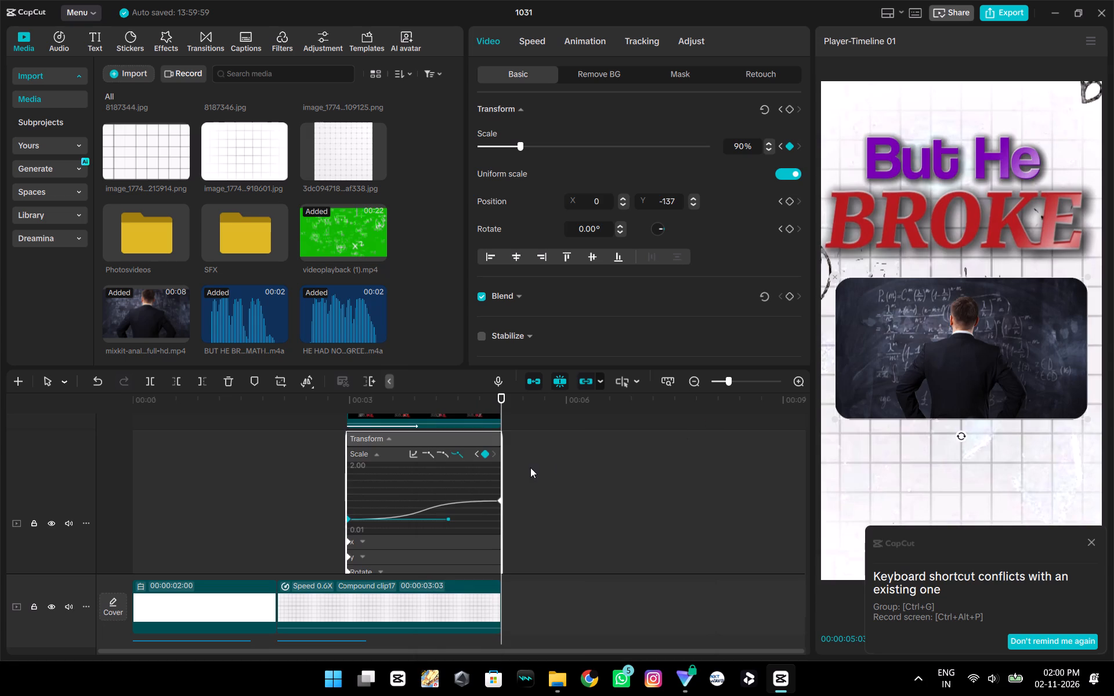
Bend the scale curve's start handle steeply upward so the clip overshoots before settling, and preview the animation.
scroll(530, 467, down, 1)
drag(447, 500, 447, 488)
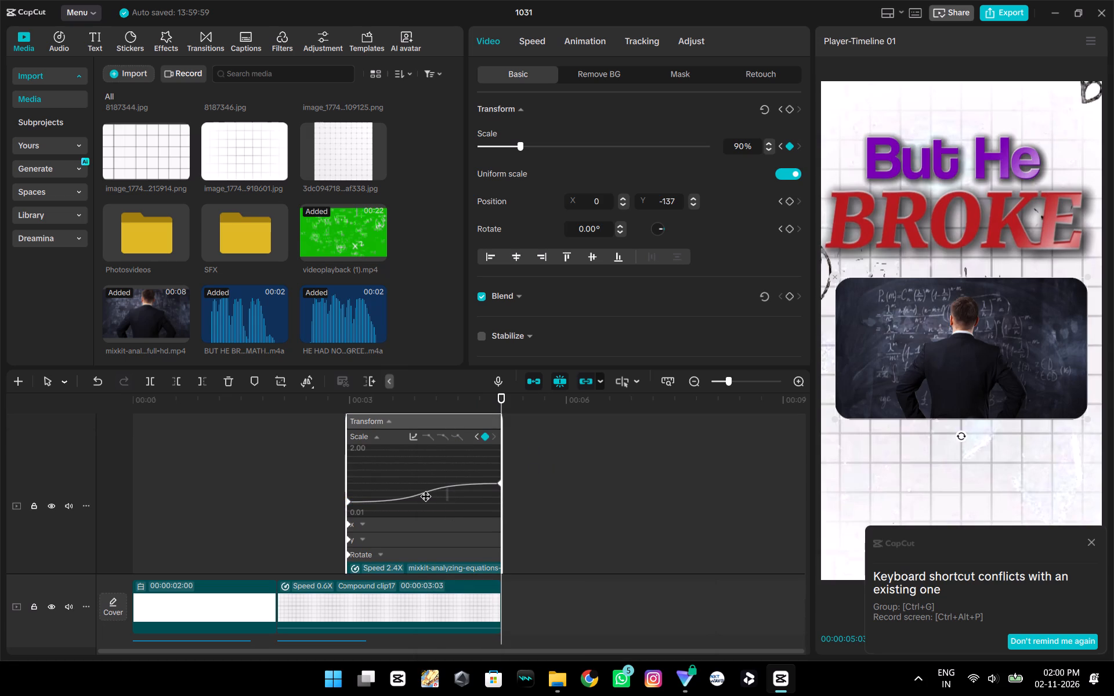
click(422, 497)
drag(448, 502, 446, 467)
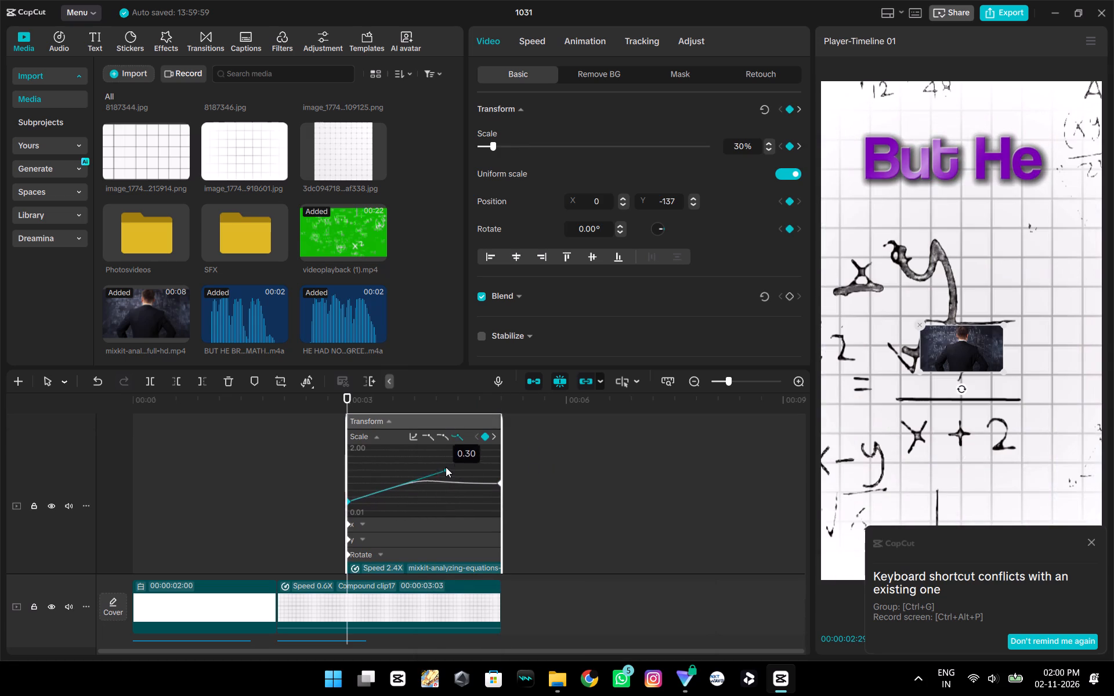
drag(446, 467, 433, 442)
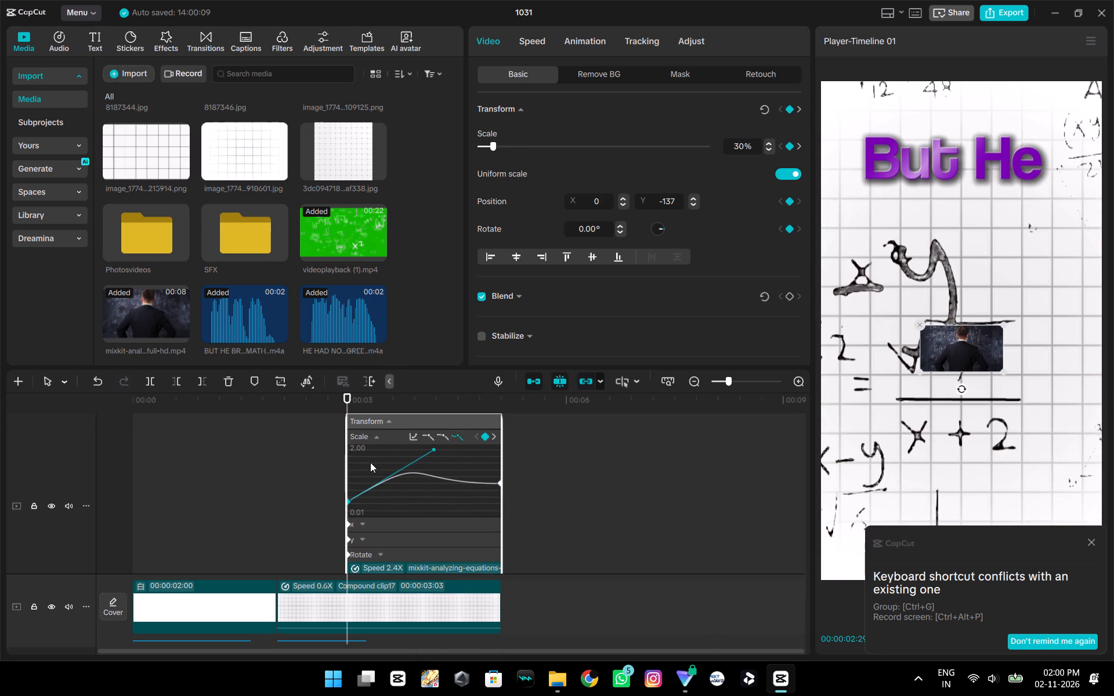
key(space)
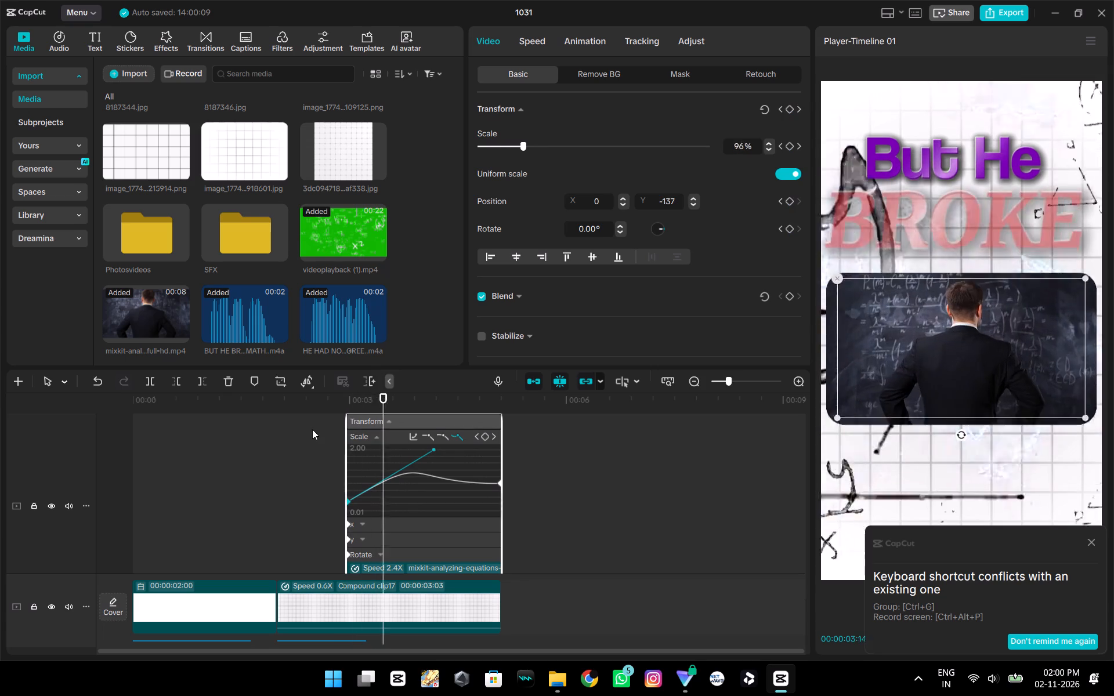
key(space)
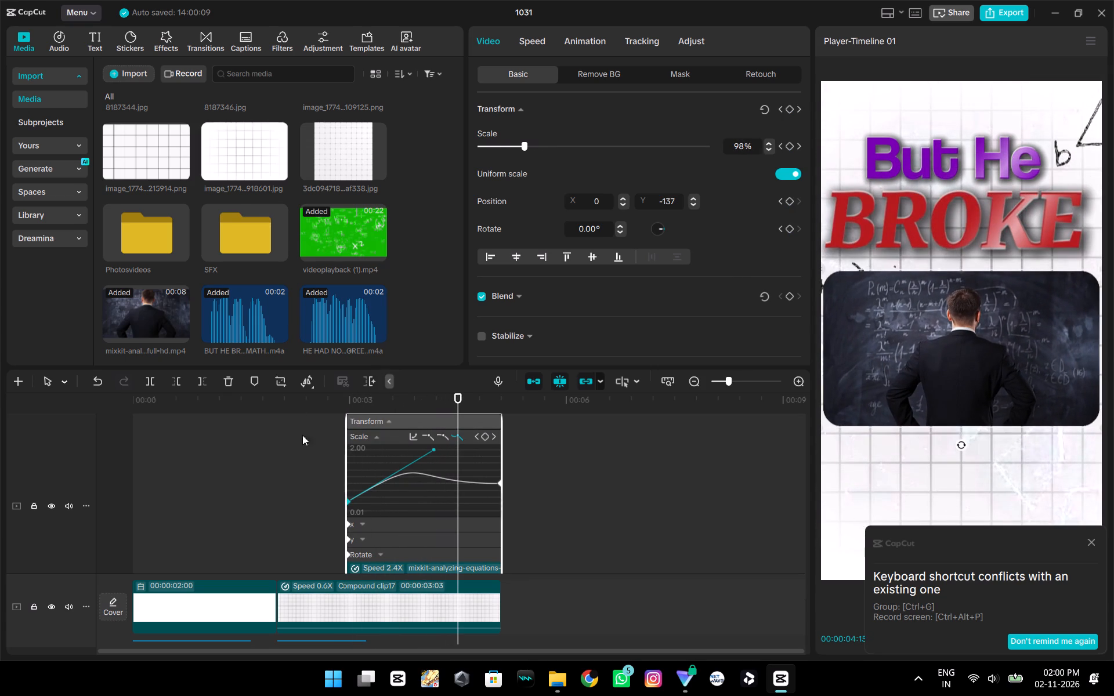
click(432, 445)
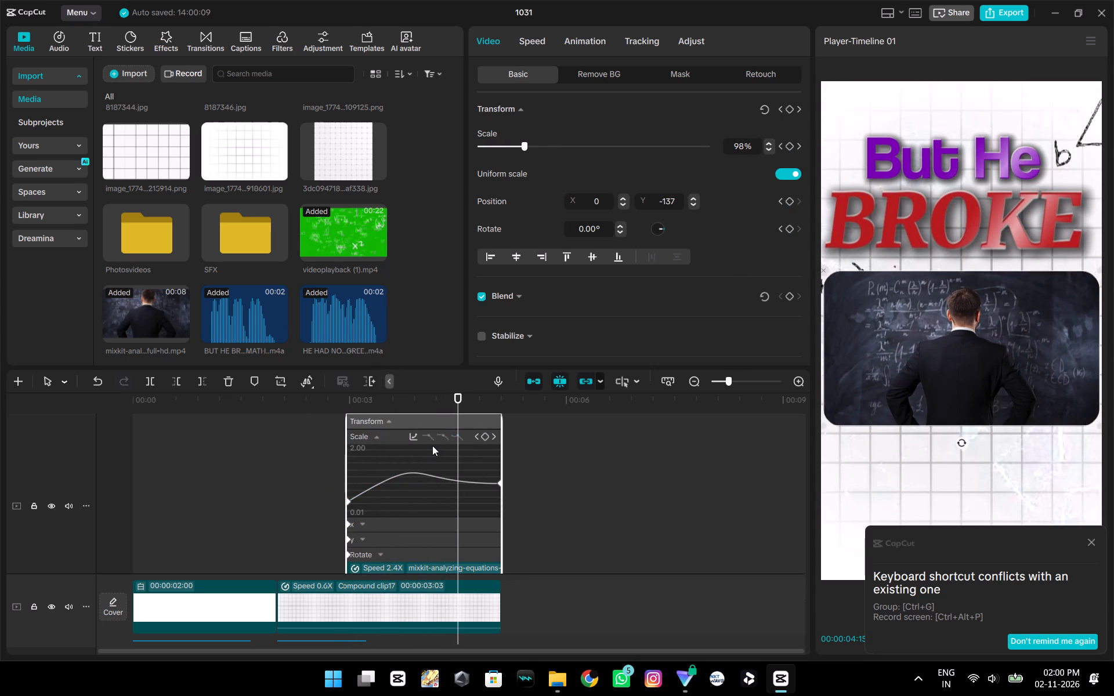
Lower the start handle of the chalkboard clip's scale curve to reduce the overshoot, and preview the animation.
click(400, 470)
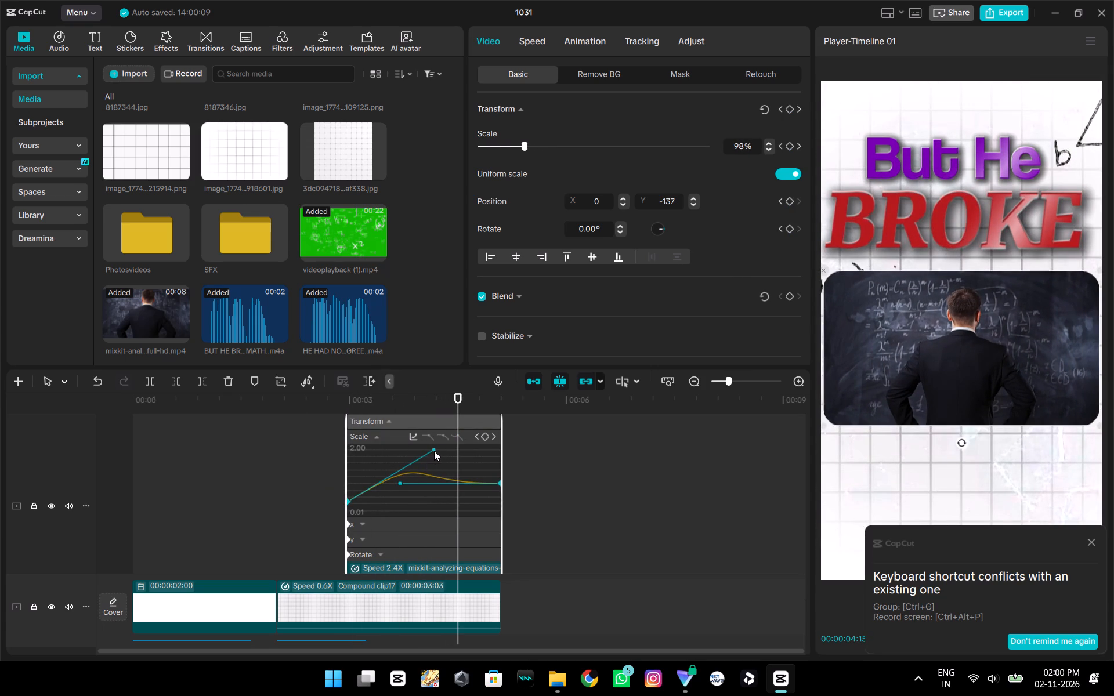
drag(434, 450, 436, 465)
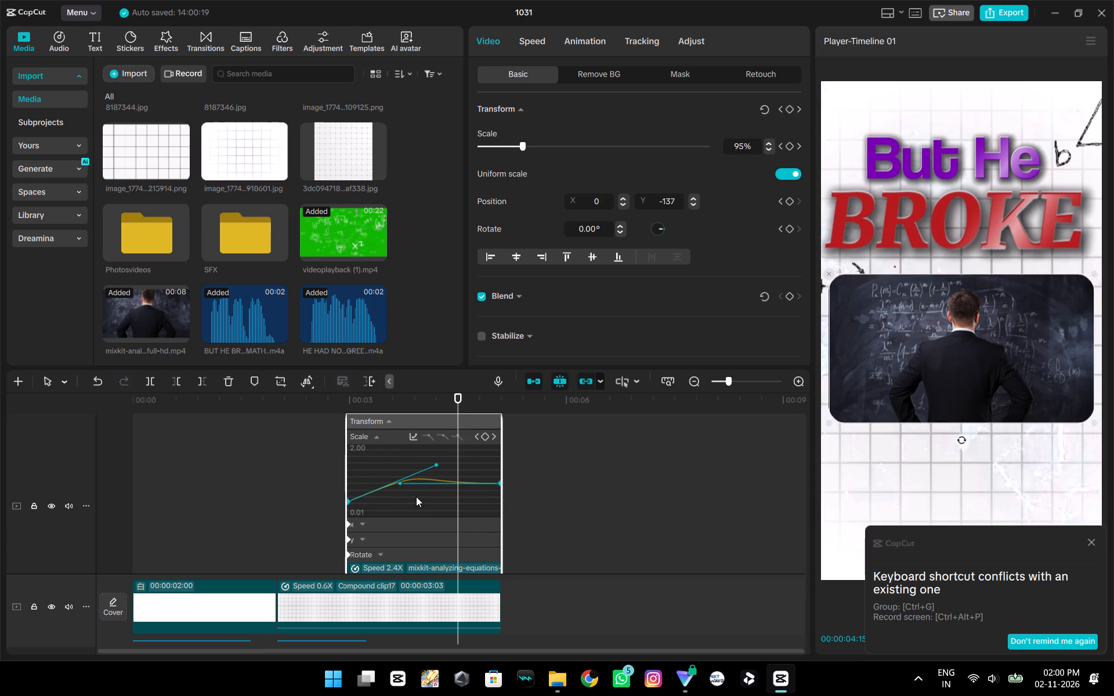
click(433, 466)
click(415, 478)
click(433, 466)
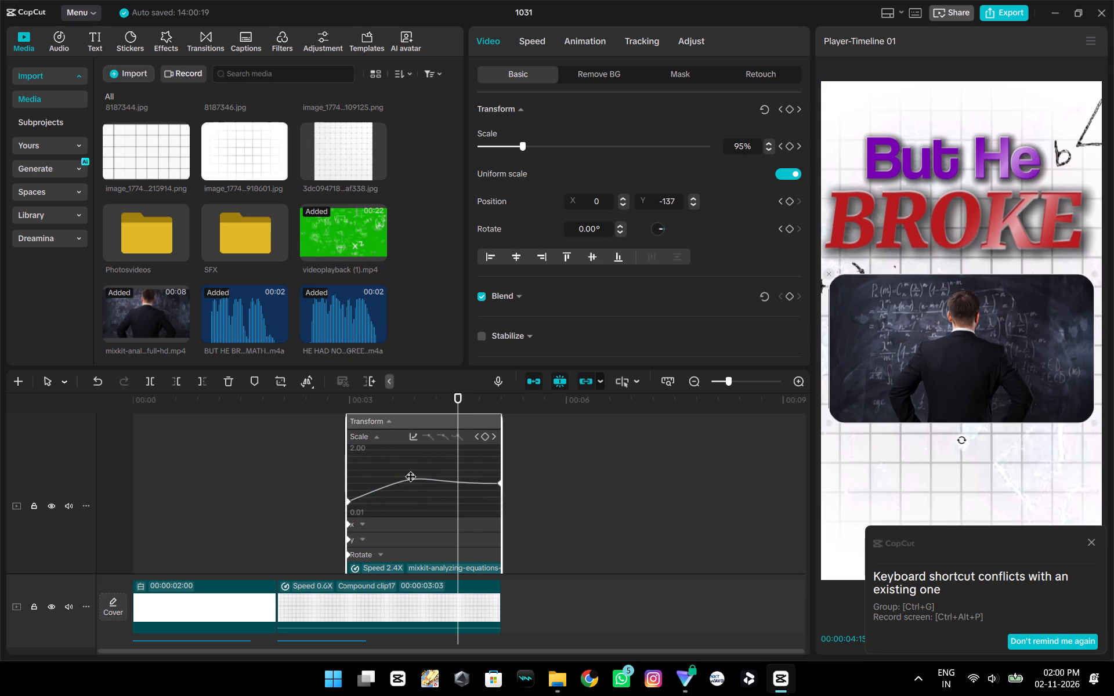
click(410, 481)
click(435, 463)
click(424, 478)
drag(435, 462, 436, 465)
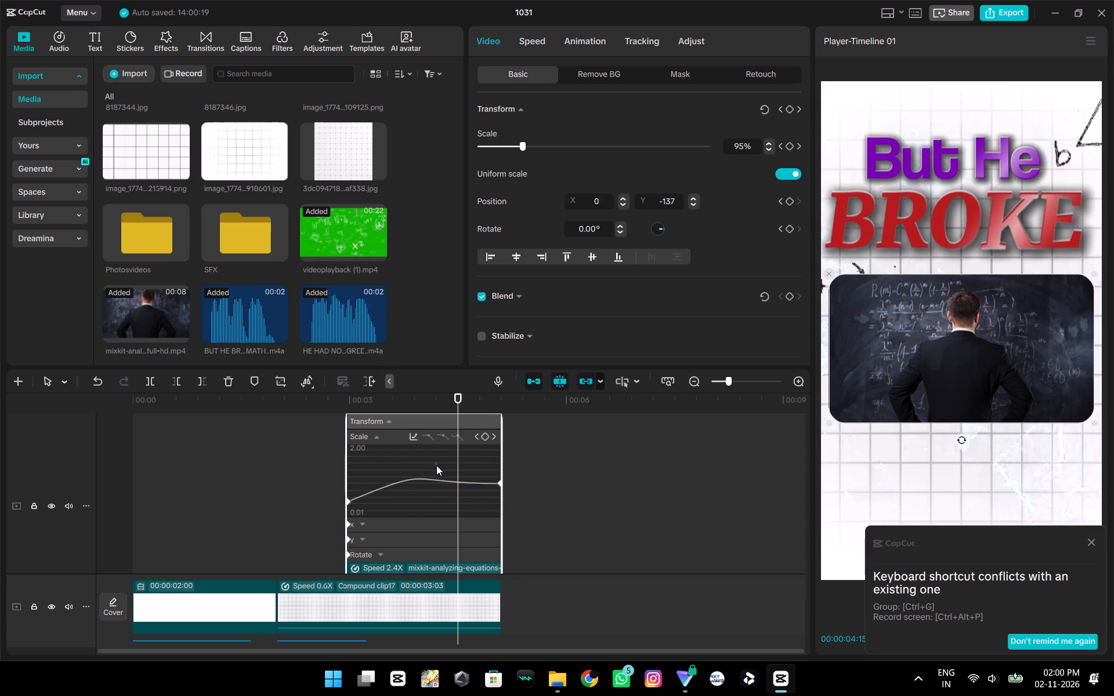
drag(436, 465, 431, 476)
click(429, 477)
drag(435, 464, 435, 469)
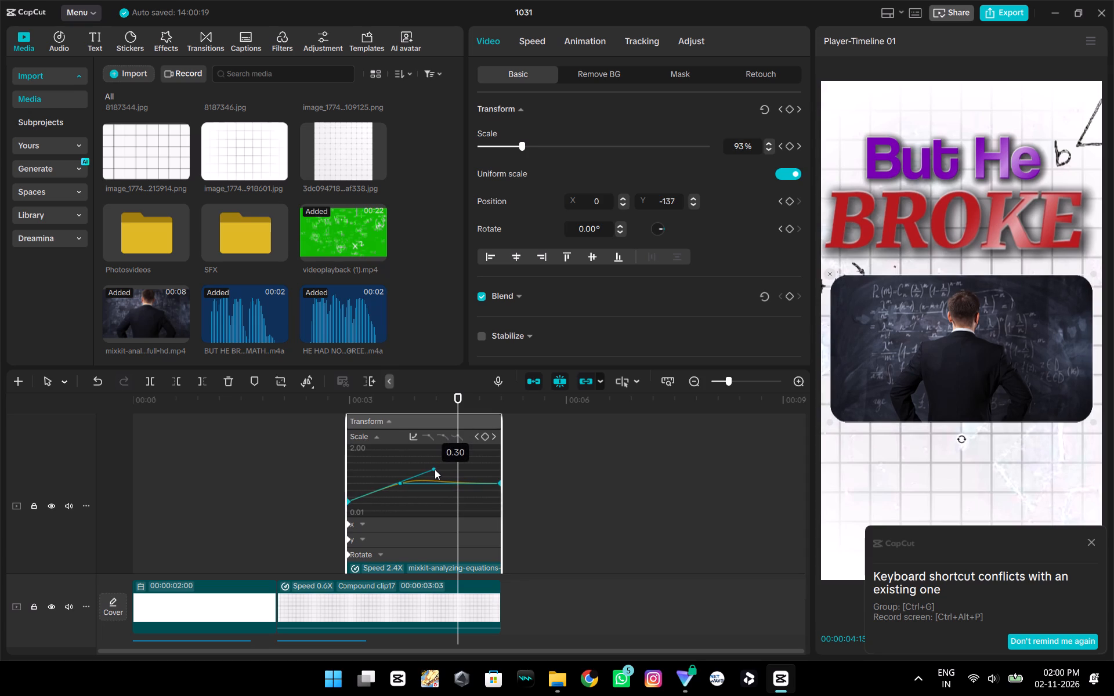
drag(435, 469, 433, 474)
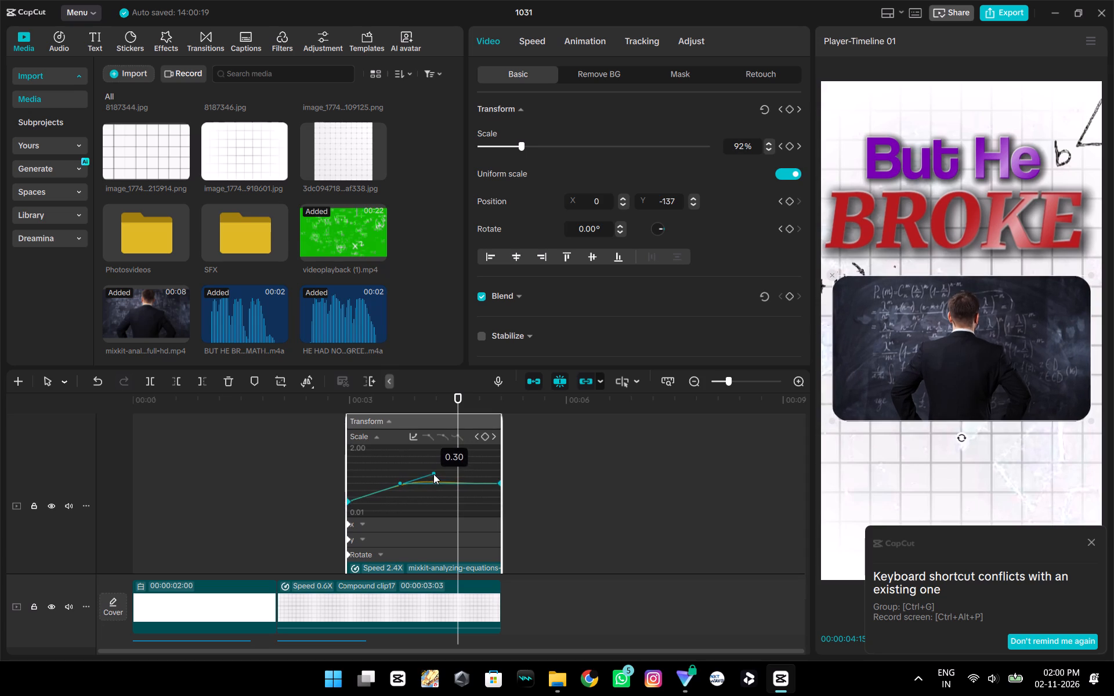
drag(433, 474, 432, 470)
double_click(370, 473)
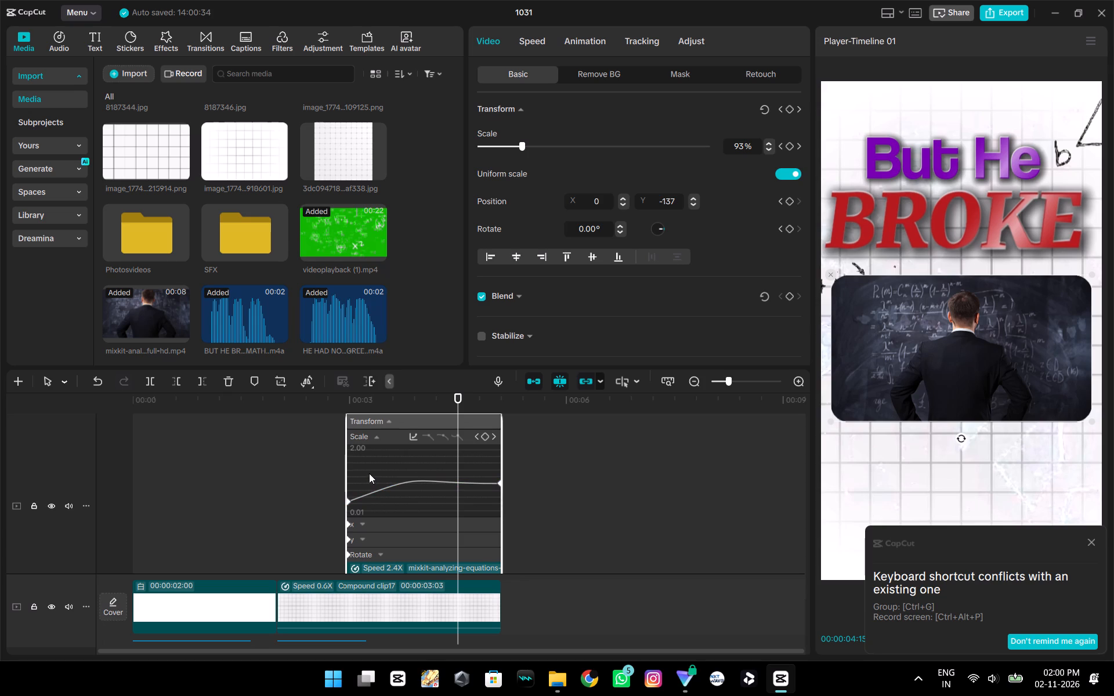
click(362, 469)
click(337, 457)
key(space)
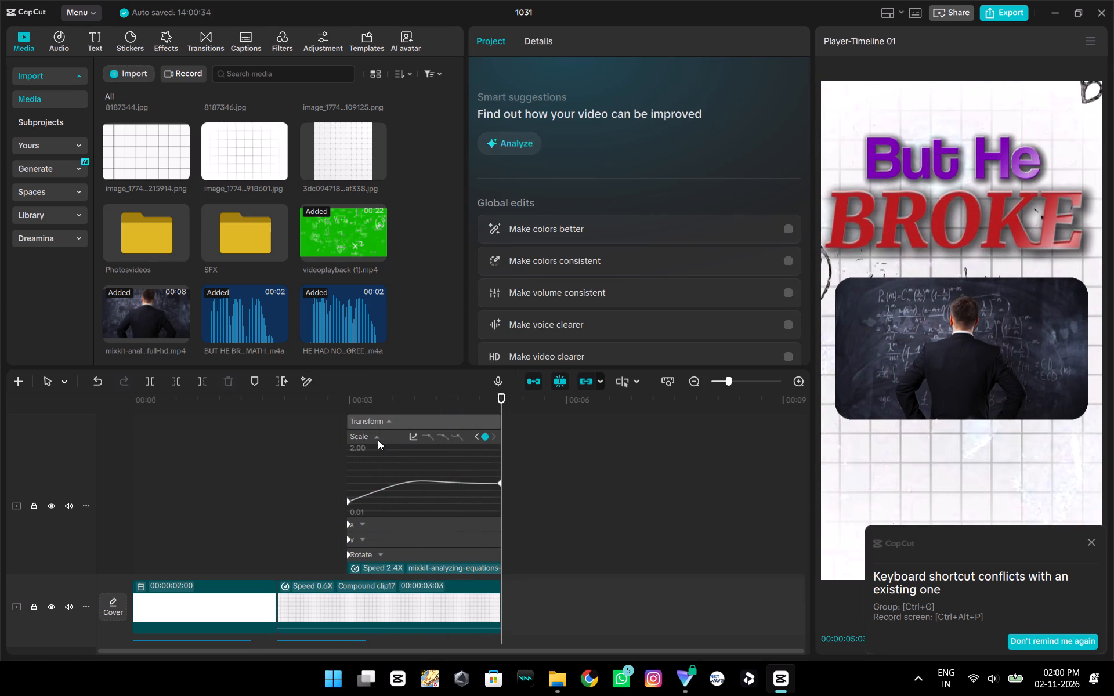
Hide the keyframe animation curves on the chalkboard clip and play the scene.
scroll(373, 439, up, 3)
click(382, 472)
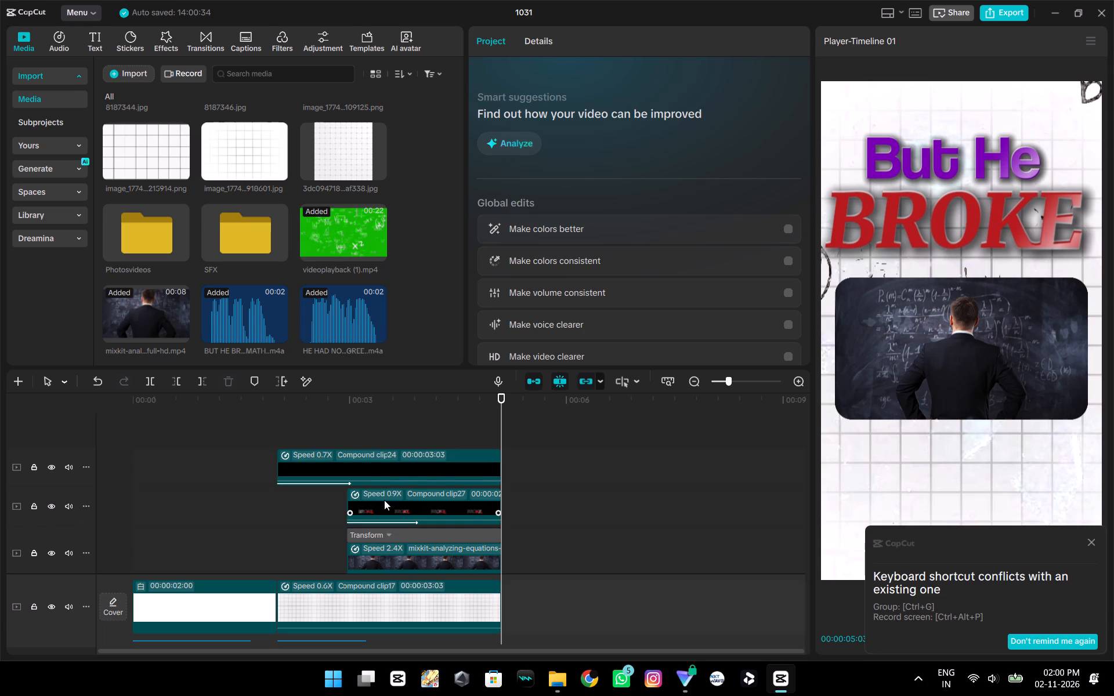
scroll(388, 502, down, 3)
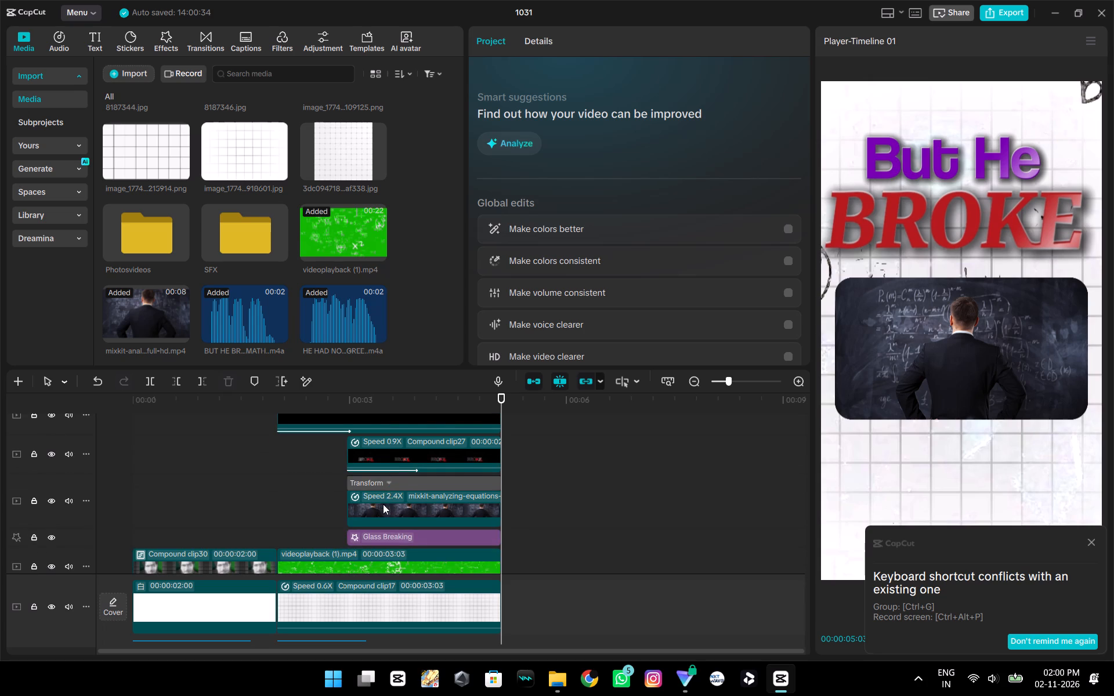
right_click(383, 504)
click(455, 606)
click(332, 526)
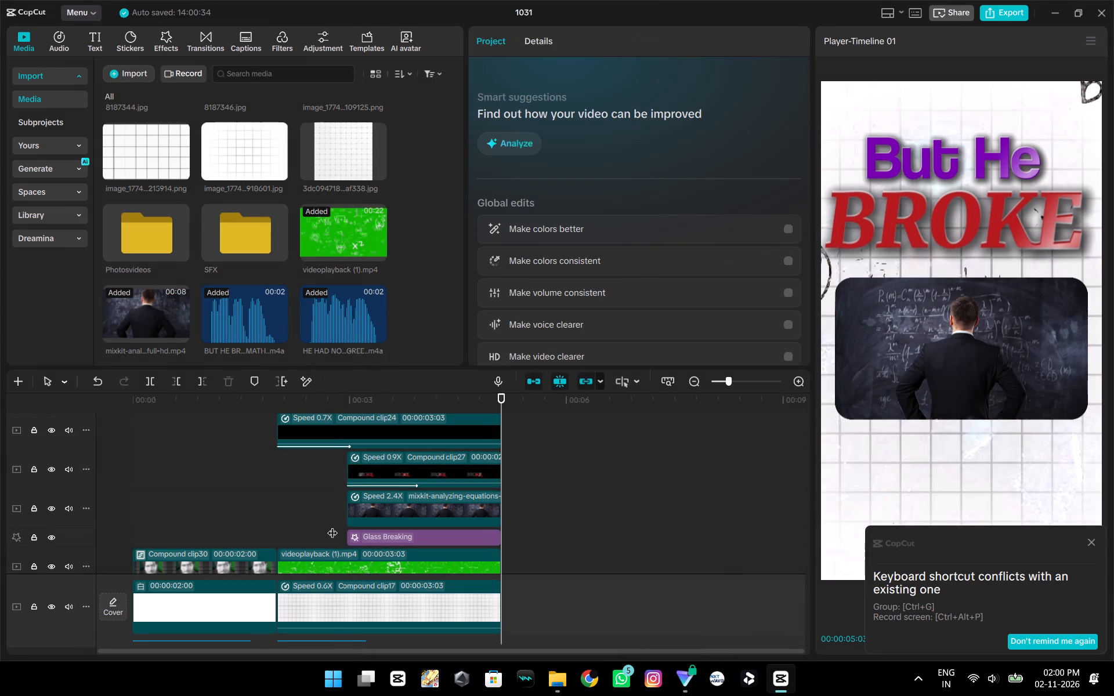
key(space)
Dismiss the keyboard shortcut conflict notification.
click(1089, 532)
click(1091, 540)
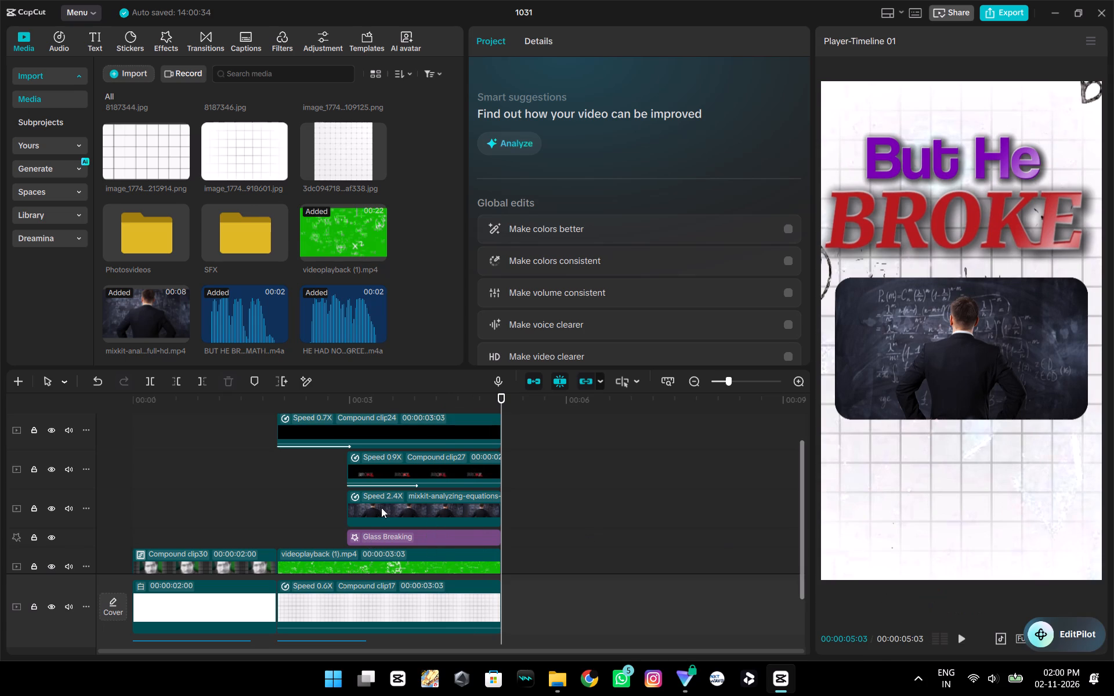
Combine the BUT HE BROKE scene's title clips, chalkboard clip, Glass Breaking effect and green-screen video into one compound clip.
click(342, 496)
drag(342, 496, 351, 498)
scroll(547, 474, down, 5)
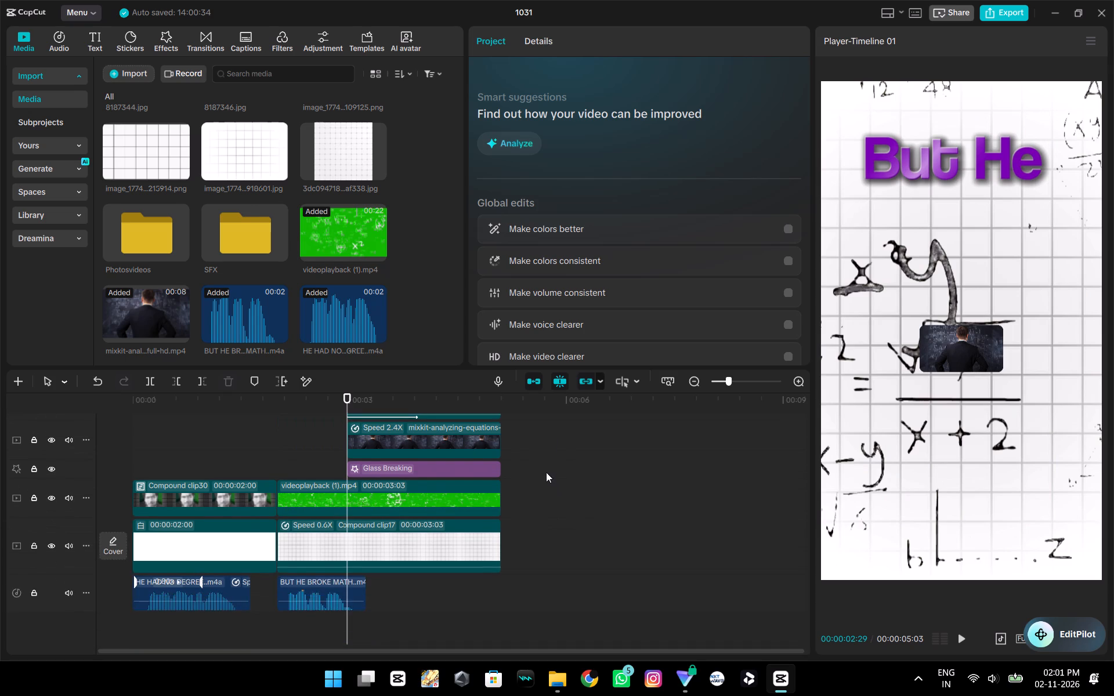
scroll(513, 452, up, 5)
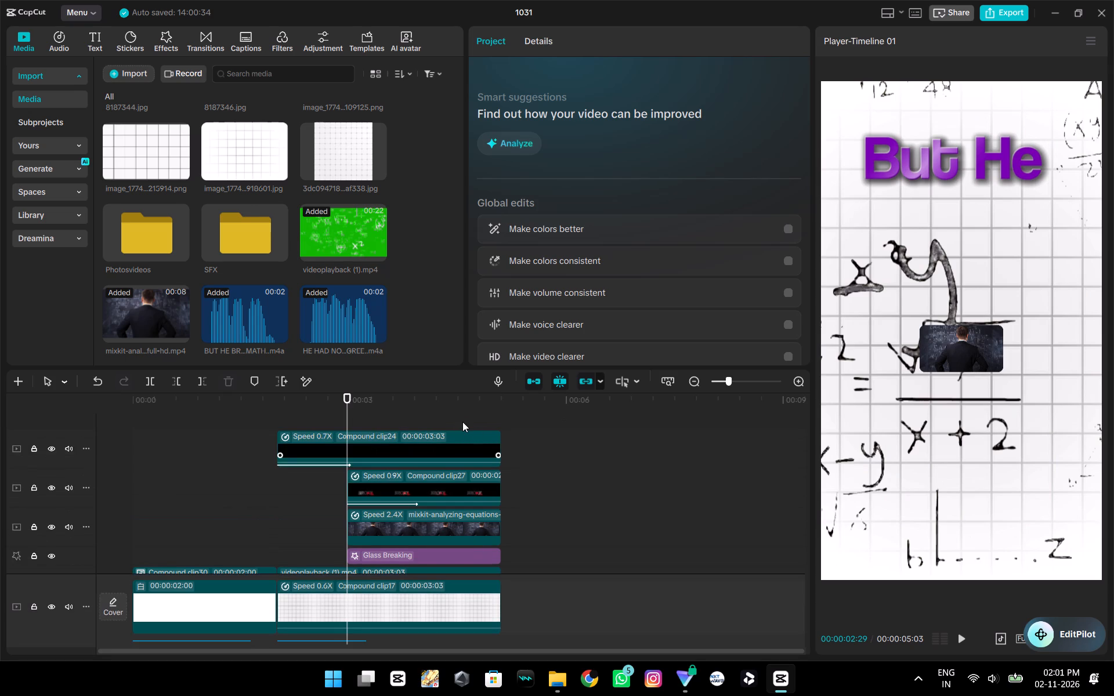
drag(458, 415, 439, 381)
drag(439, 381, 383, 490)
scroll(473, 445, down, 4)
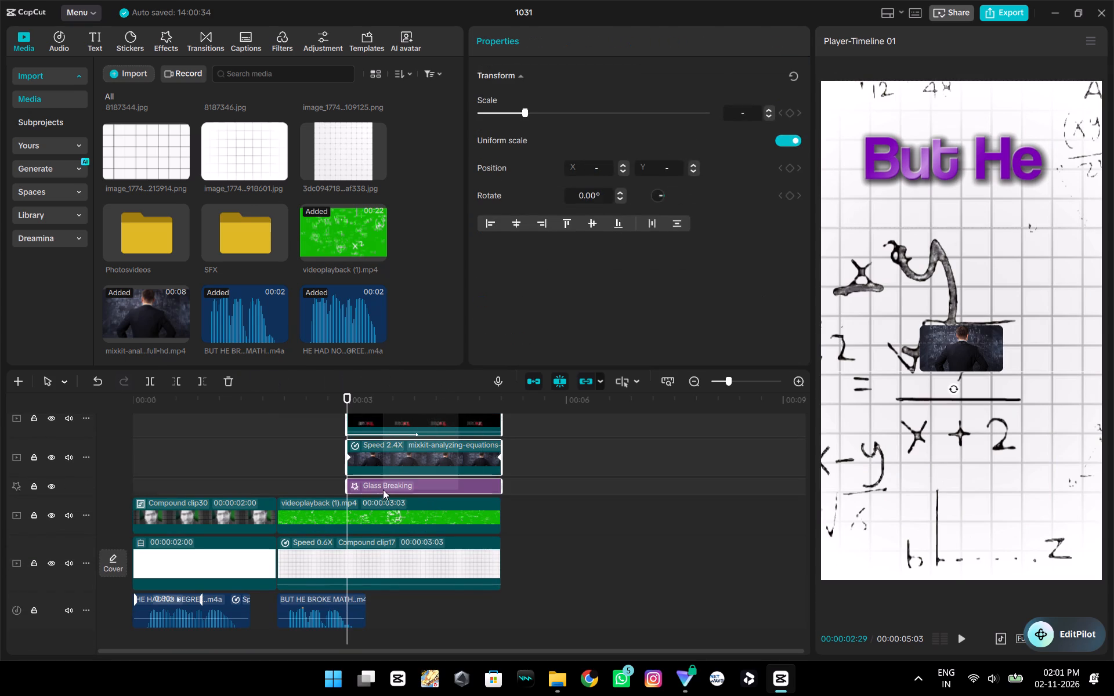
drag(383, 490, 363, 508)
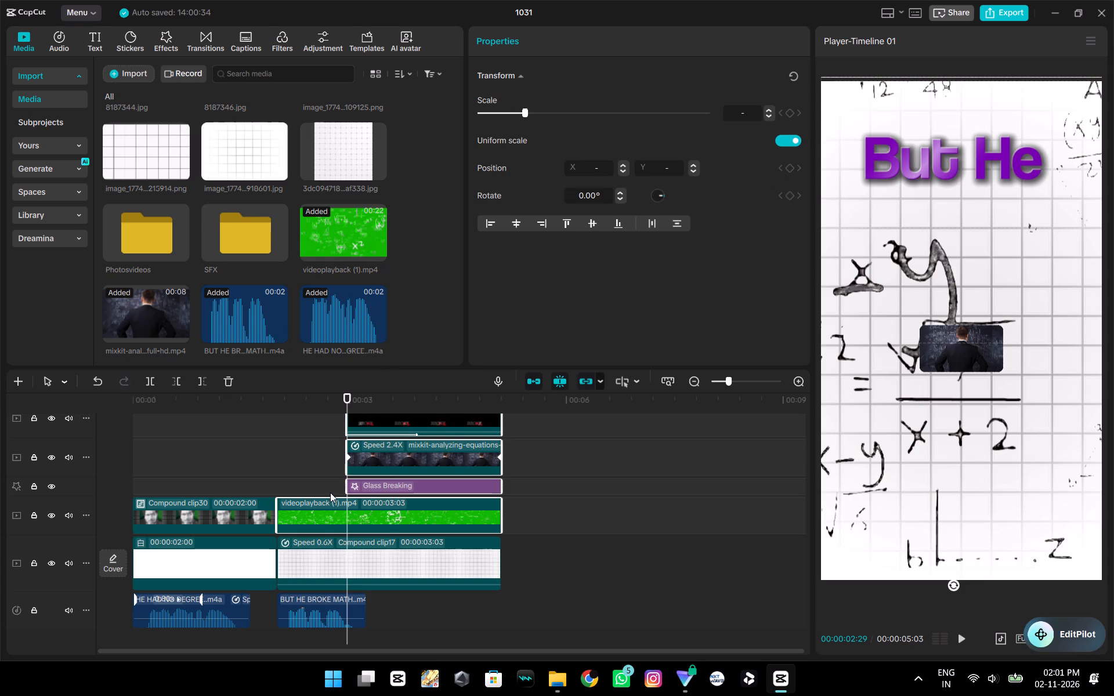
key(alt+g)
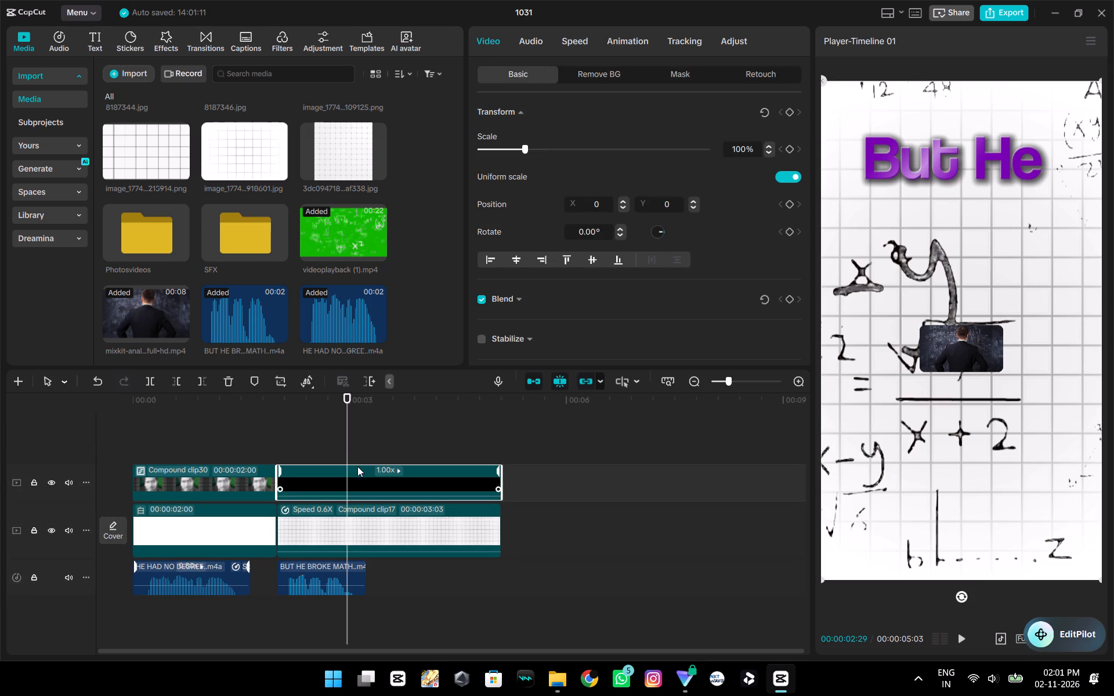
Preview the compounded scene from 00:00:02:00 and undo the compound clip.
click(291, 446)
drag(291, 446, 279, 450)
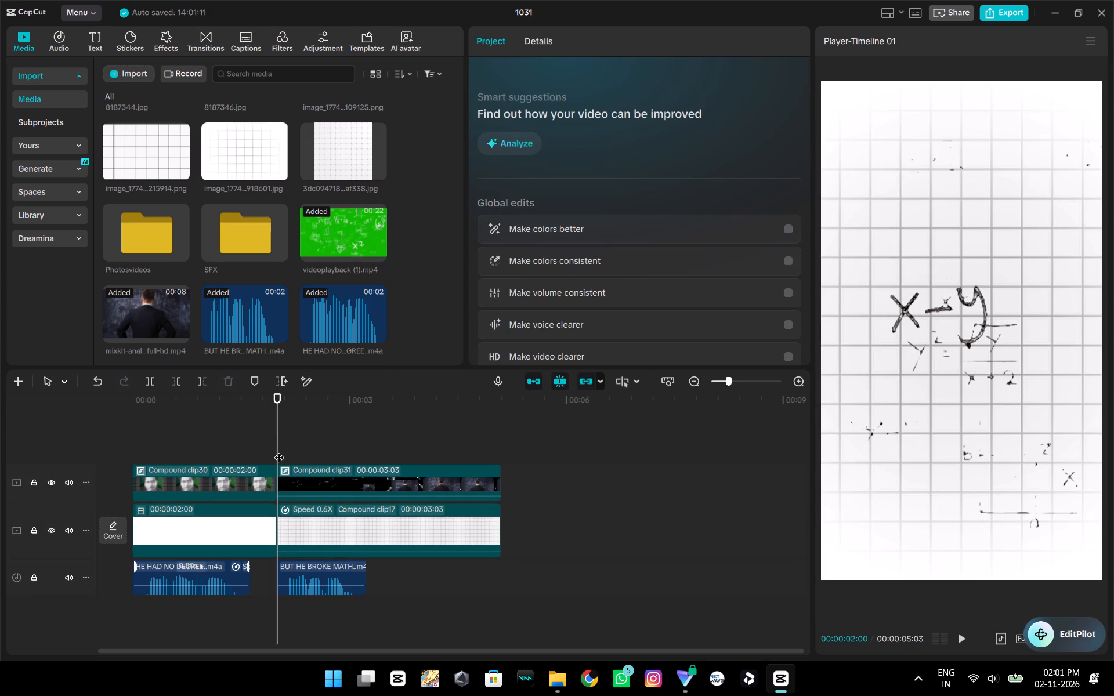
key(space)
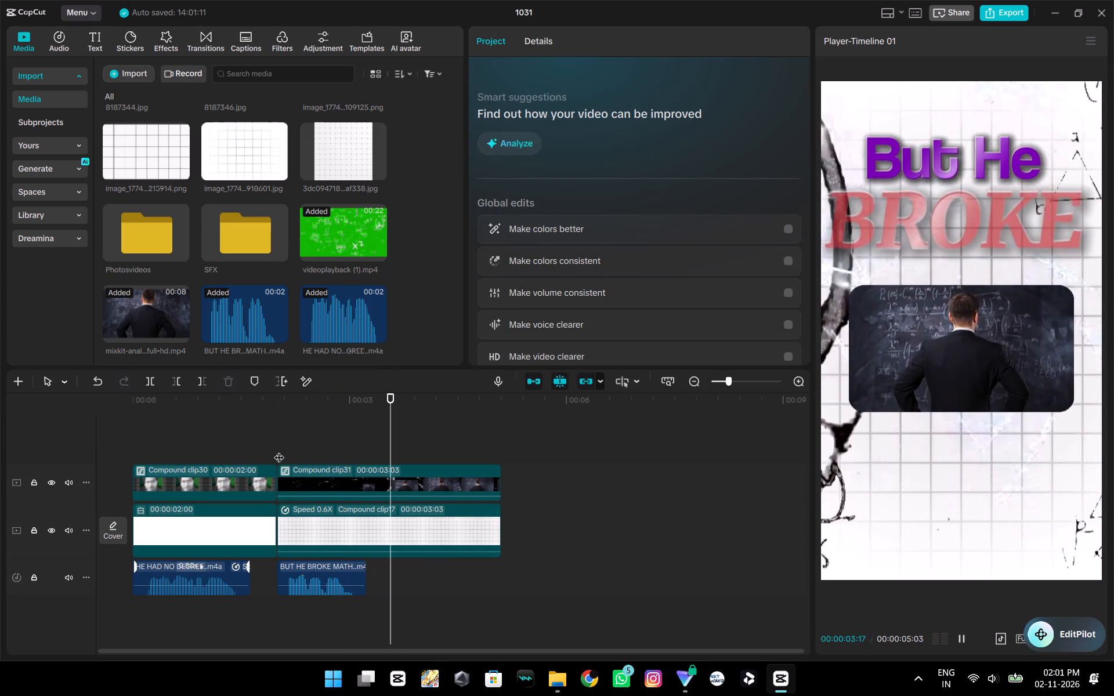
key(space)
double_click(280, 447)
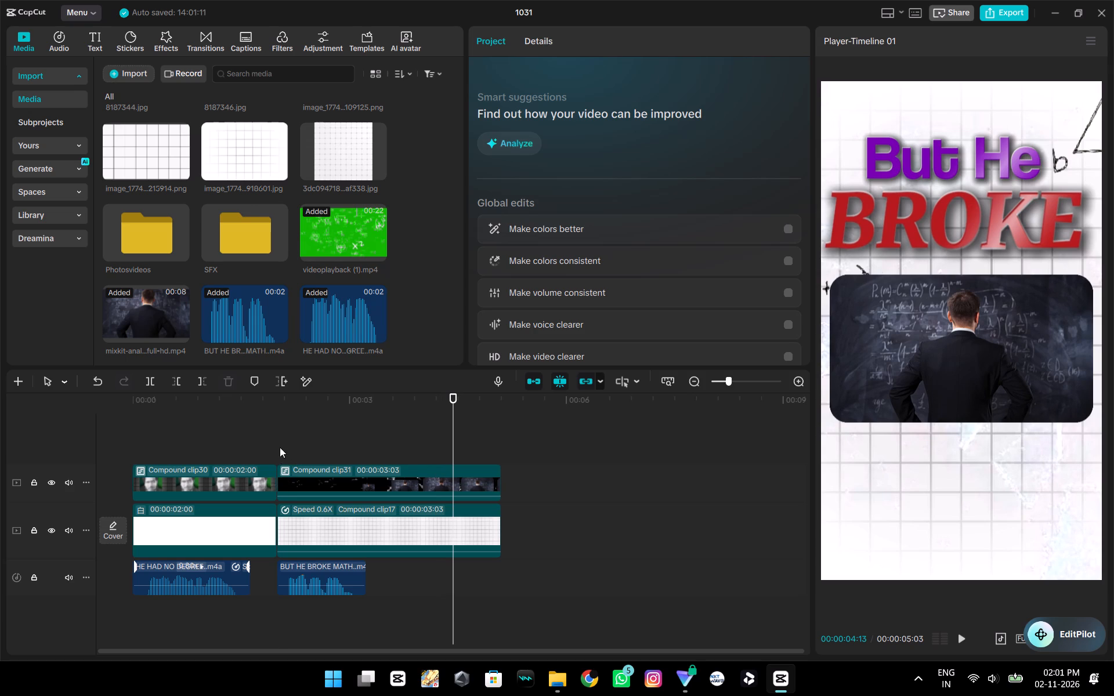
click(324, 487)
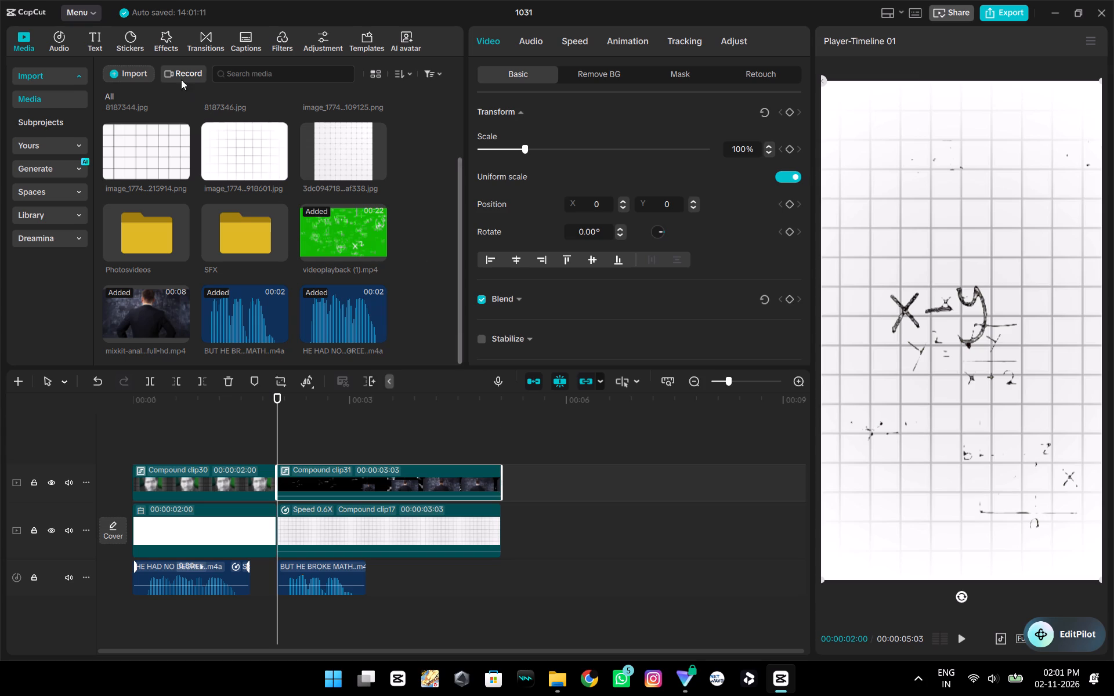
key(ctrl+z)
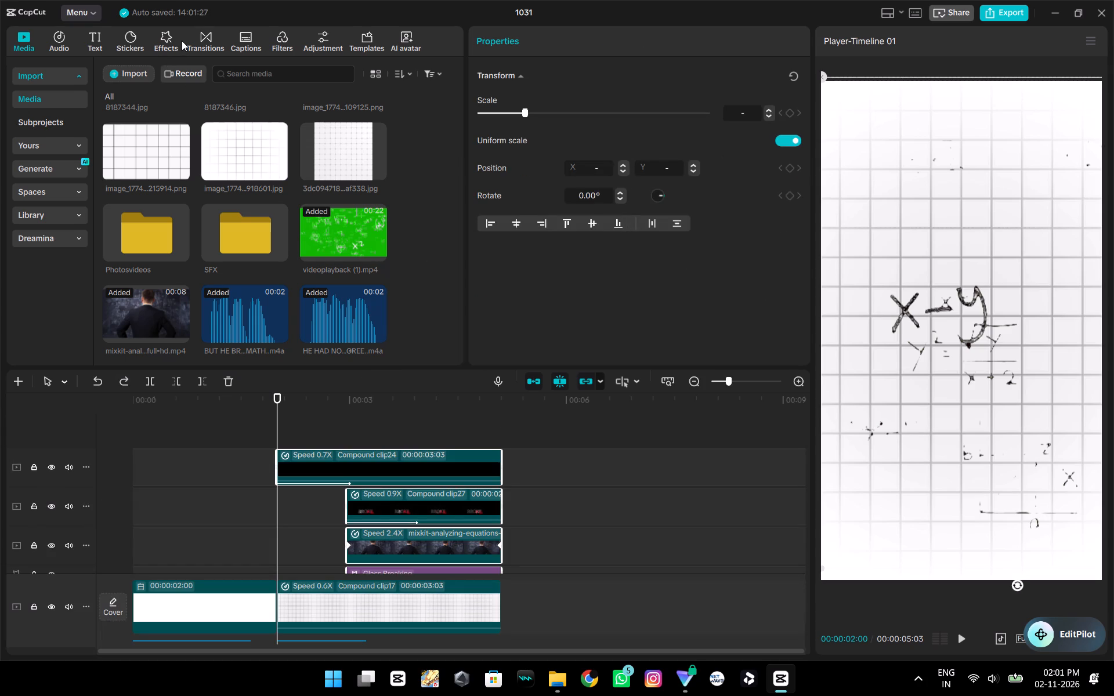
Slow the BUT HE BROKE MATH voice-over to 0.80x and enable the audio pitch change.
scroll(511, 489, down, 3)
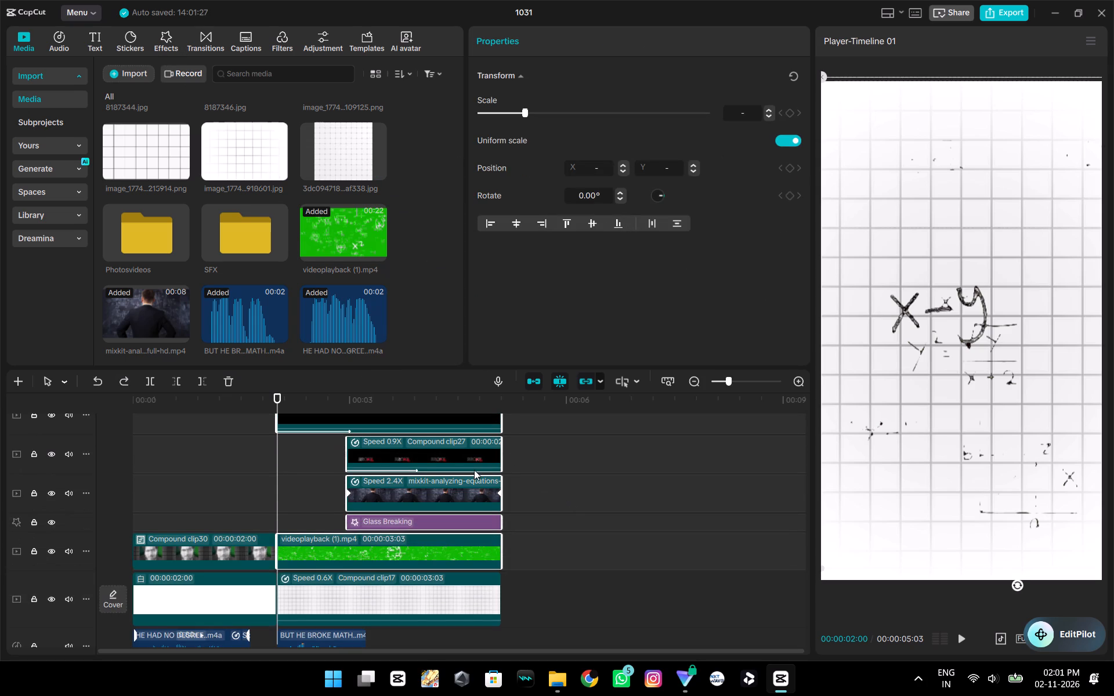
click(330, 636)
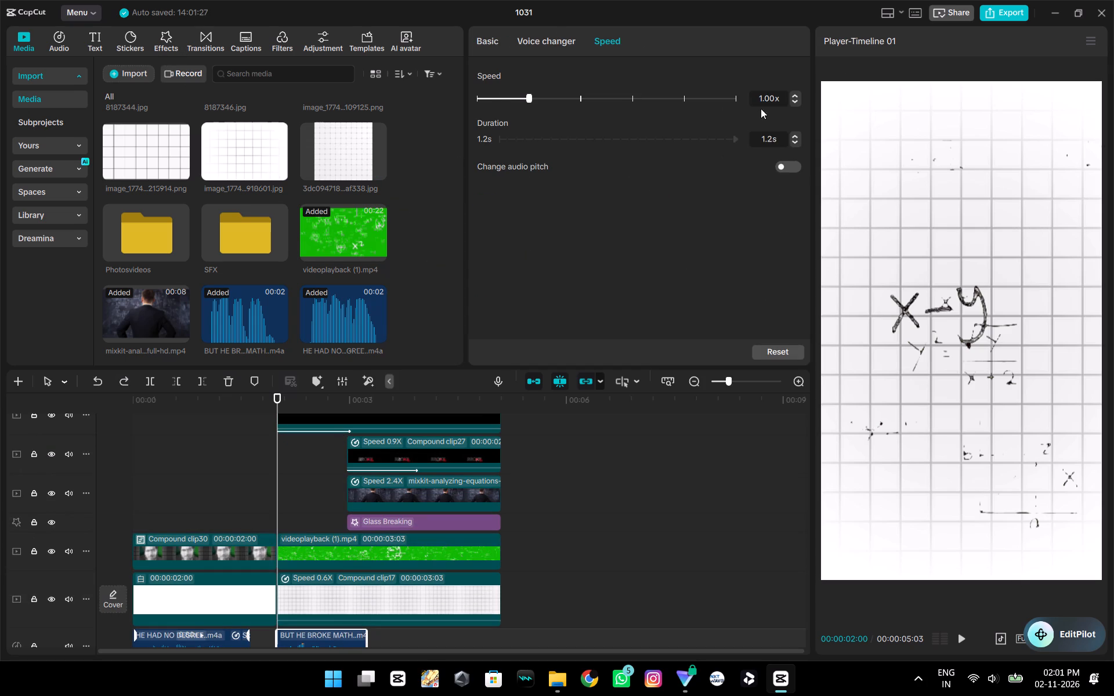
double_click(790, 100)
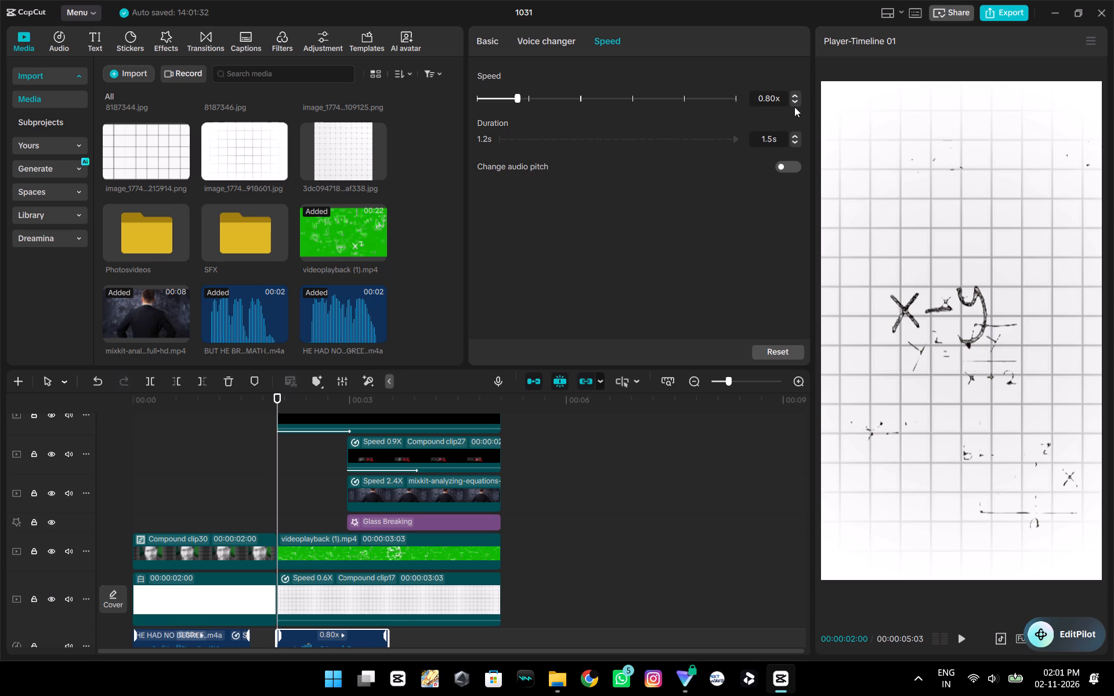
click(800, 164)
Enable the audio pitch change on the HE HAD NO DEGREE voice-over.
scroll(407, 404, down, 4)
scroll(330, 536, down, 4)
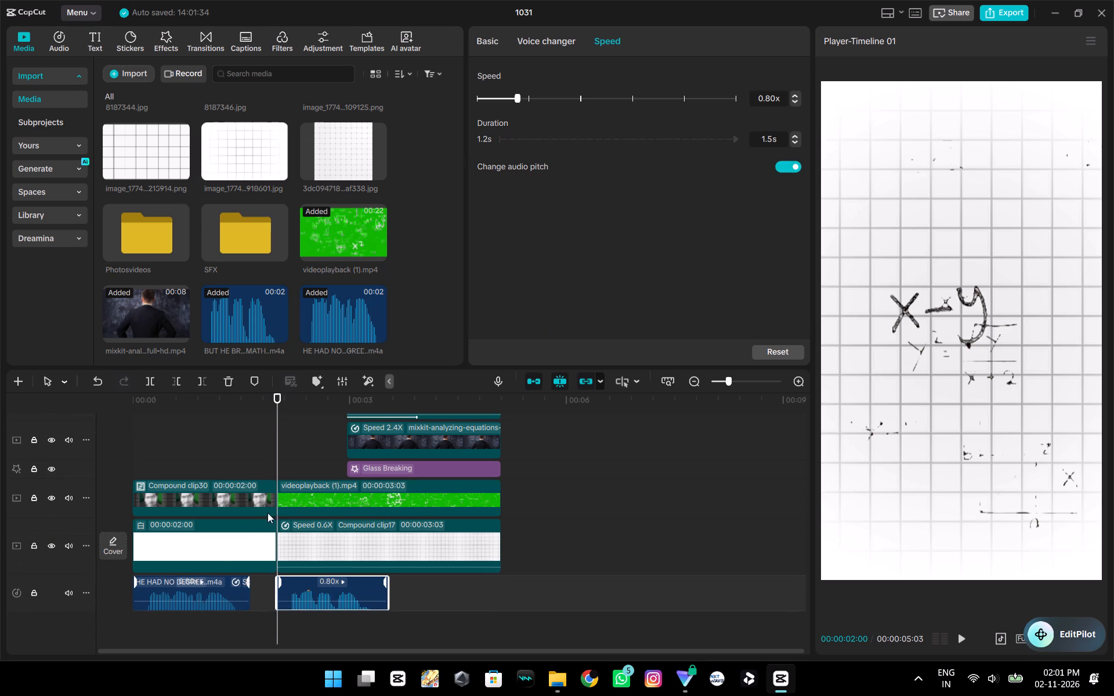
click(209, 596)
click(780, 163)
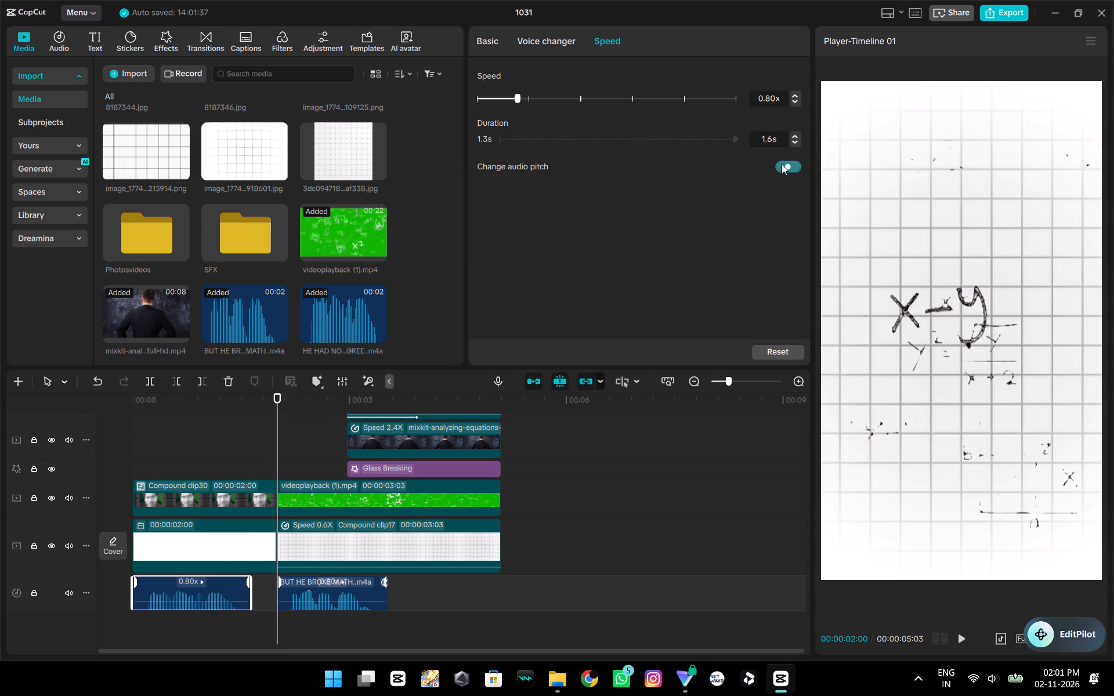
Play the BUT HE BROKE scene from 00:00:02:00 to check the slowed voice-over against the title and chalkboard animations.
scroll(584, 443, up, 4)
key(space)
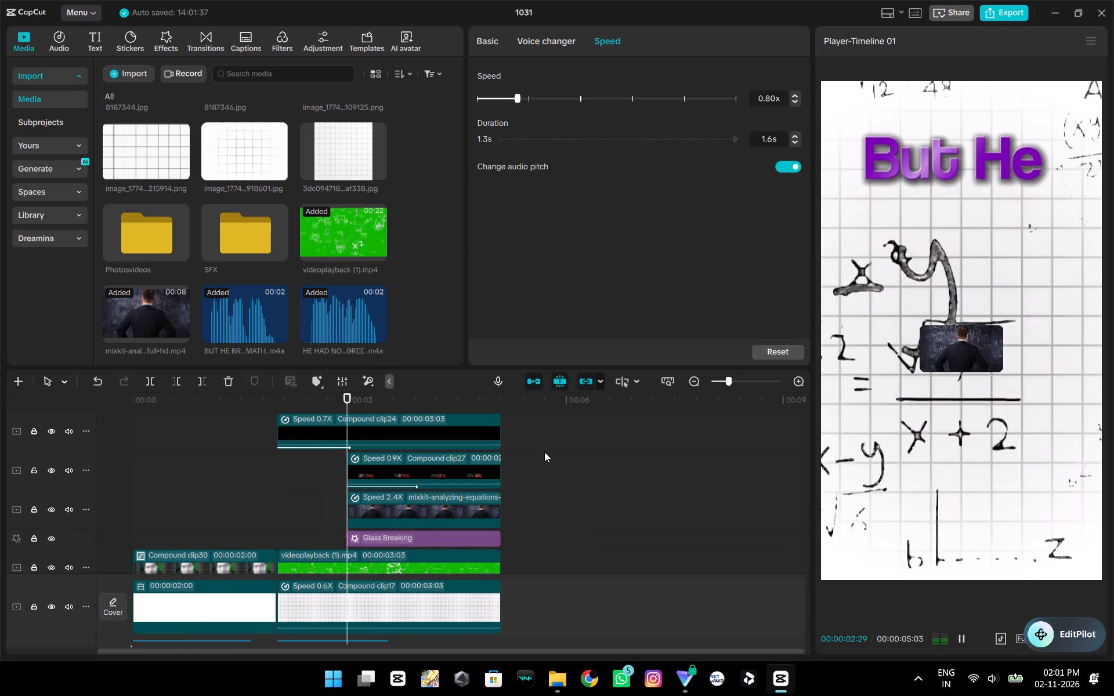
key(space)
click(270, 497)
drag(270, 497, 276, 498)
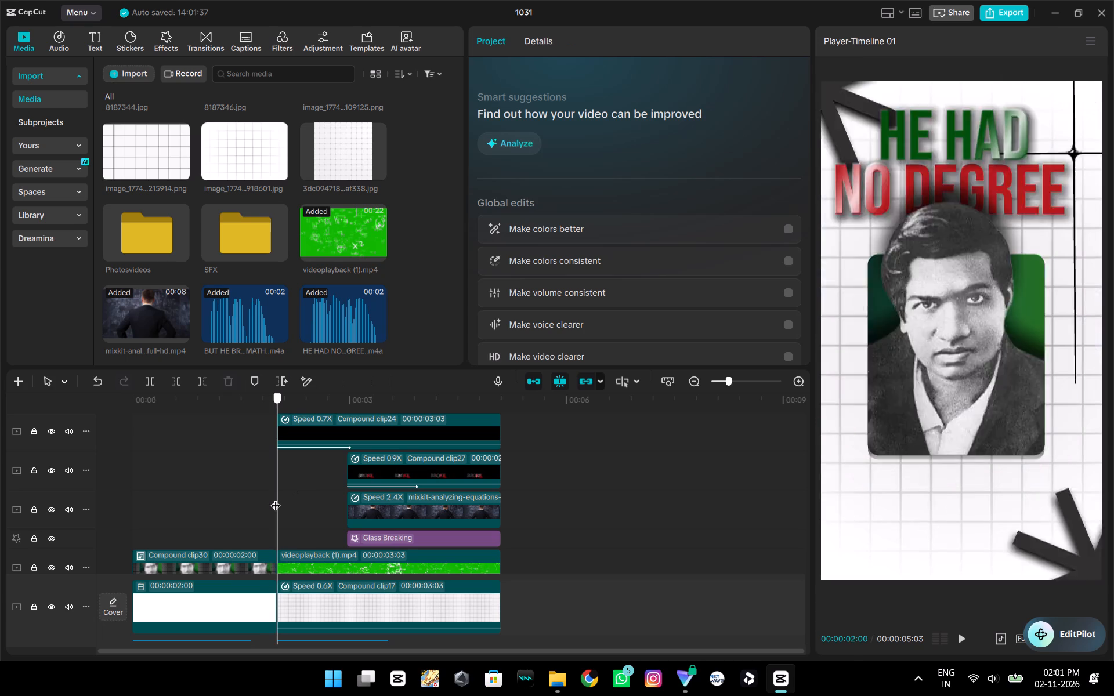
key(space)
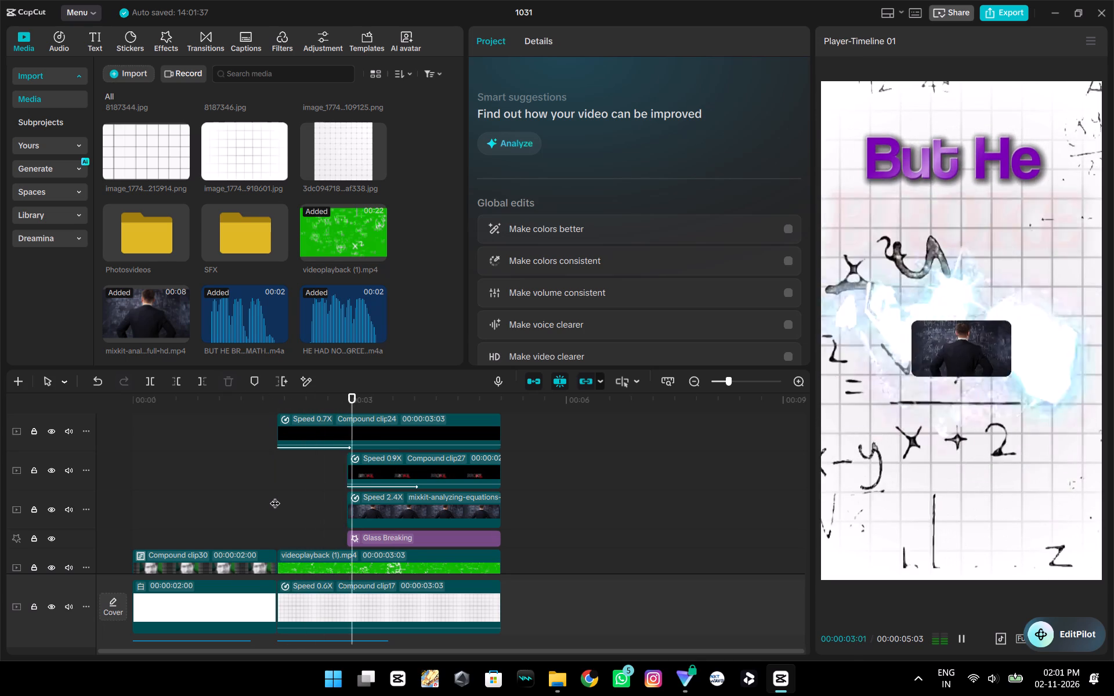
Turn off the audio pitch change on both the BUT HE BROKE MATH and HE HAD NO DEGREE voice-overs.
key(space)
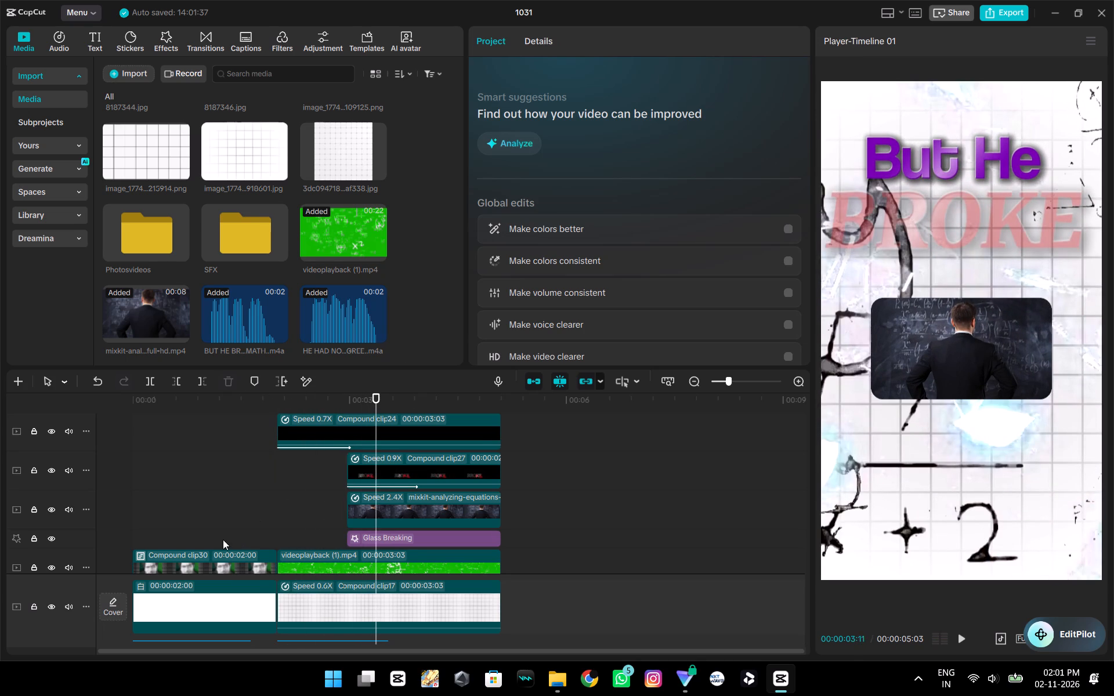
click(417, 536)
scroll(409, 534, down, 4)
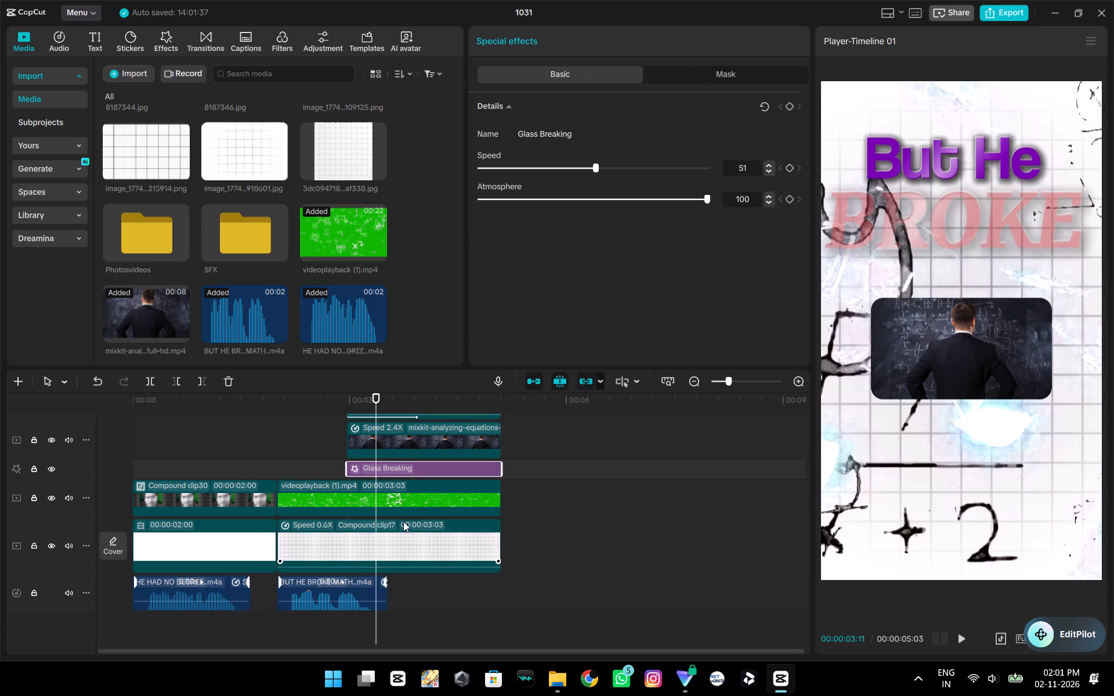
click(403, 521)
click(369, 596)
click(781, 168)
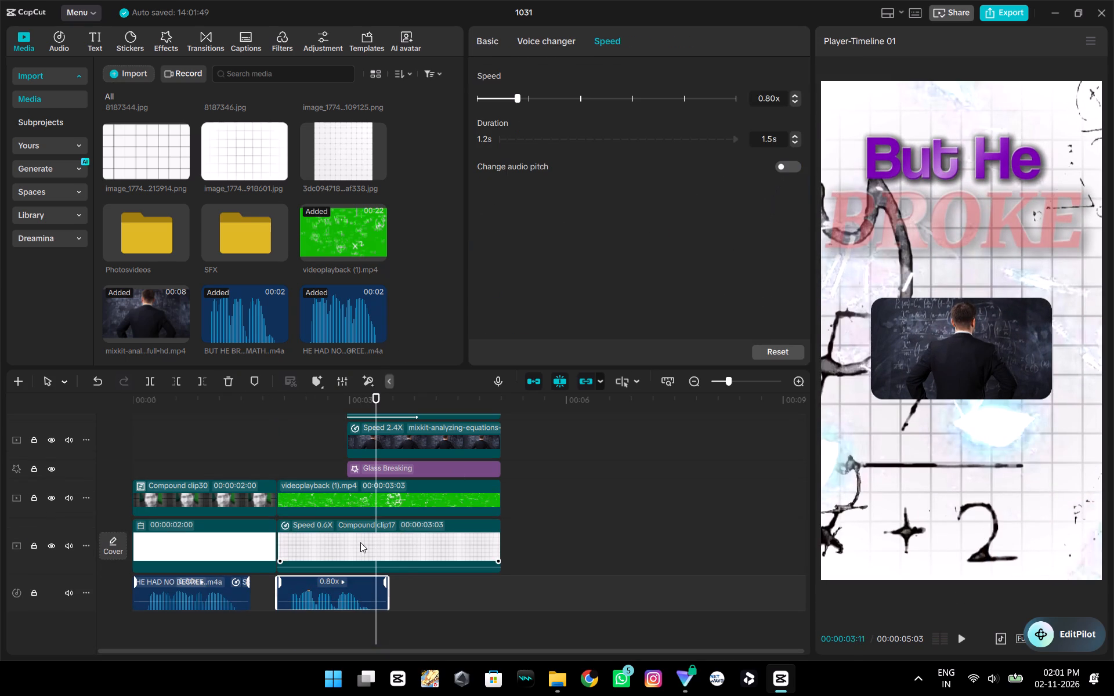
click(210, 599)
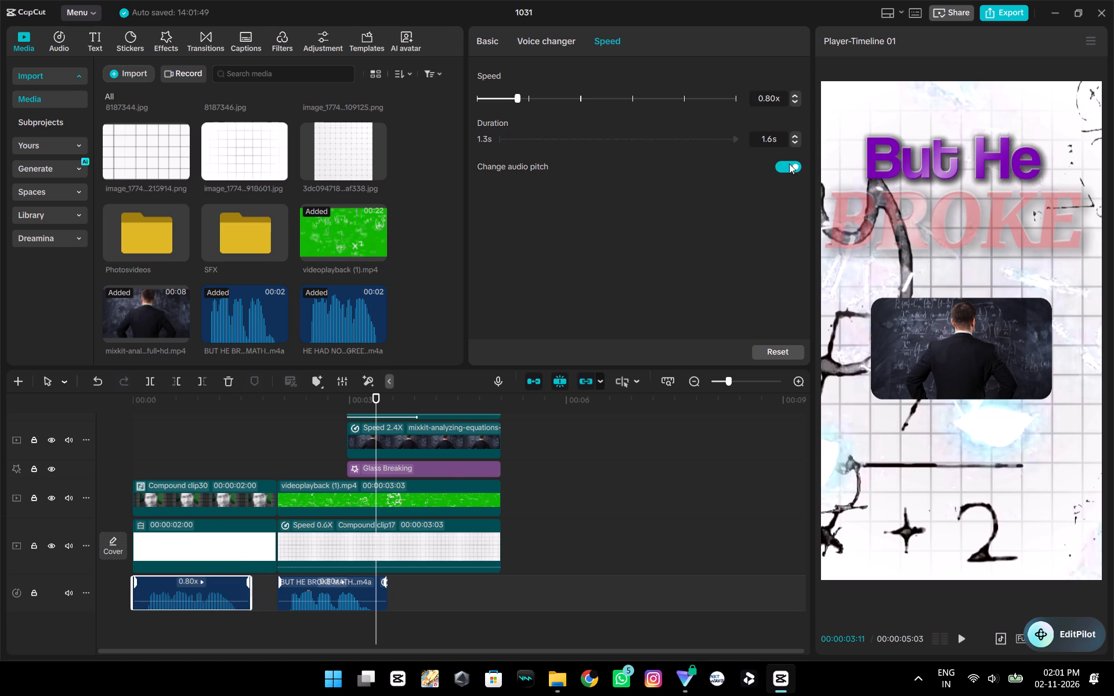
click(789, 164)
Lengthen the BUT HE BROKE MATH voice-over to a duration of 1.8 s, a speed of 0.67x.
click(329, 591)
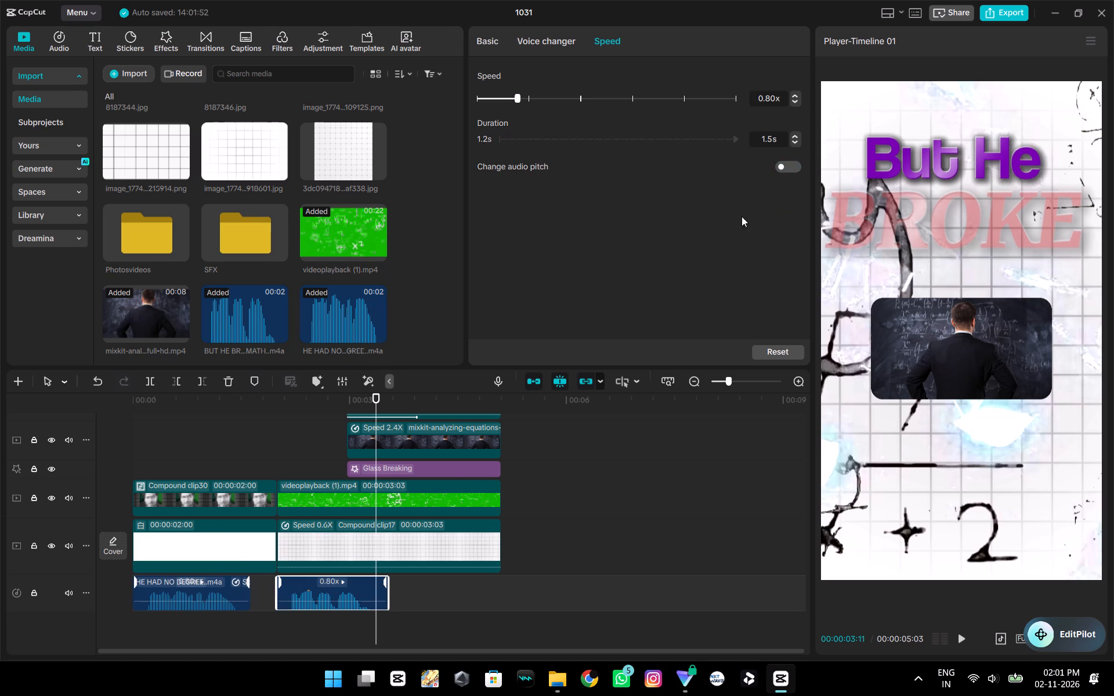
double_click(797, 134)
click(797, 134)
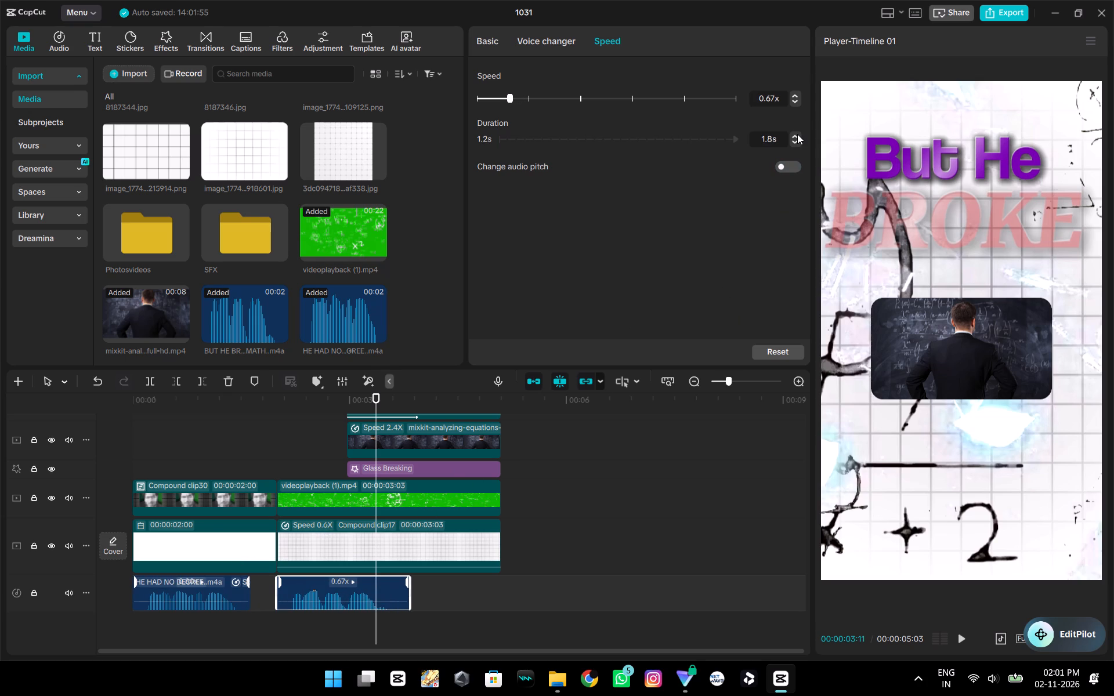
Play the BUT HE BROKE scene from near its start to check the slowed voice-over against the title and chalkboard animations.
click(273, 458)
key(space)
key(space)
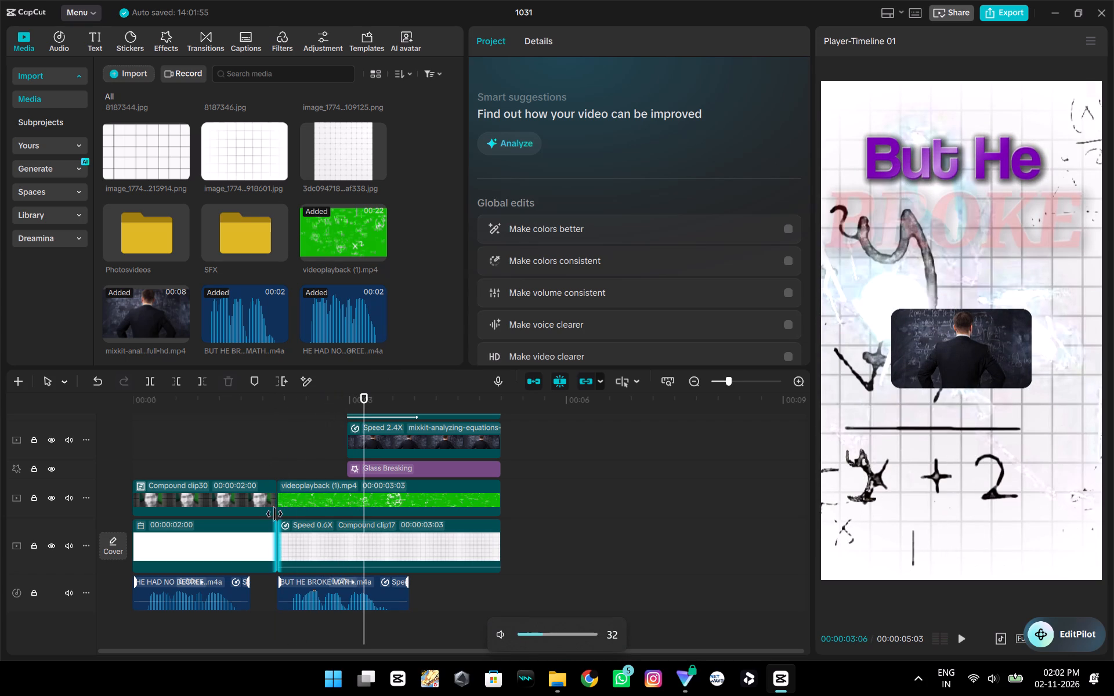
click(286, 470)
key(space)
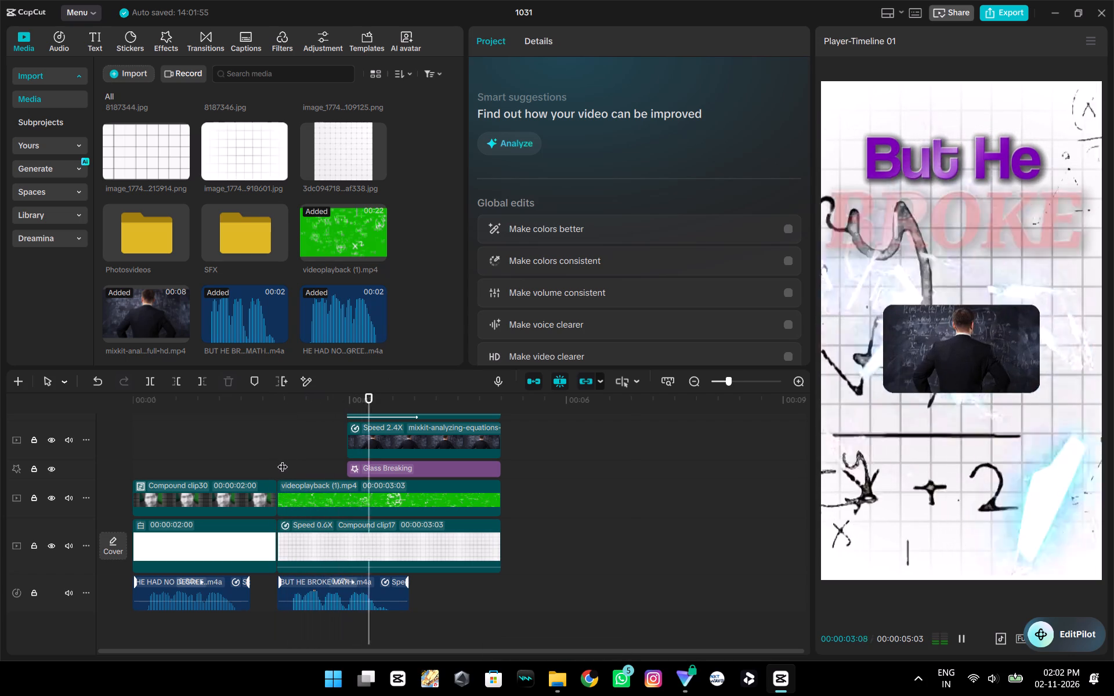
key(space)
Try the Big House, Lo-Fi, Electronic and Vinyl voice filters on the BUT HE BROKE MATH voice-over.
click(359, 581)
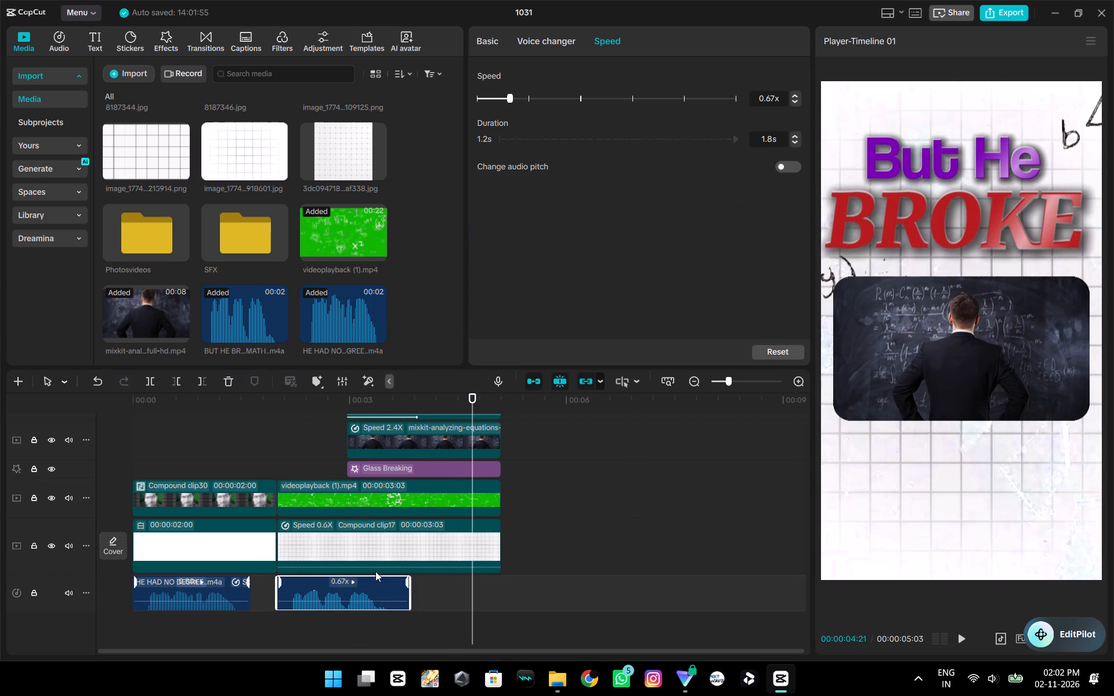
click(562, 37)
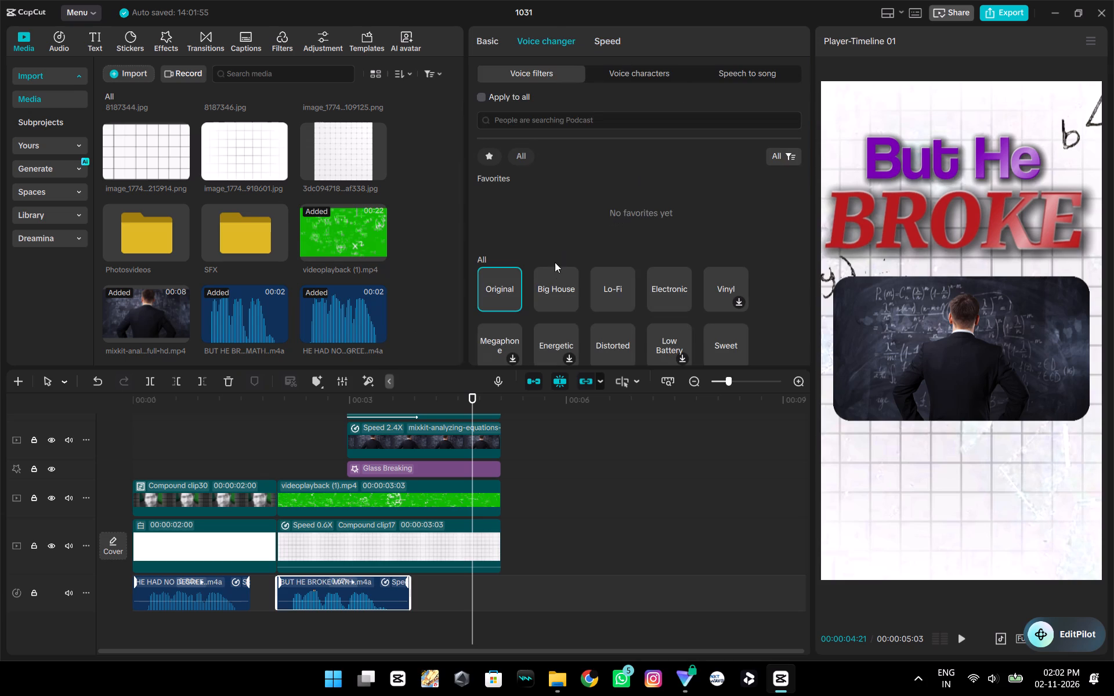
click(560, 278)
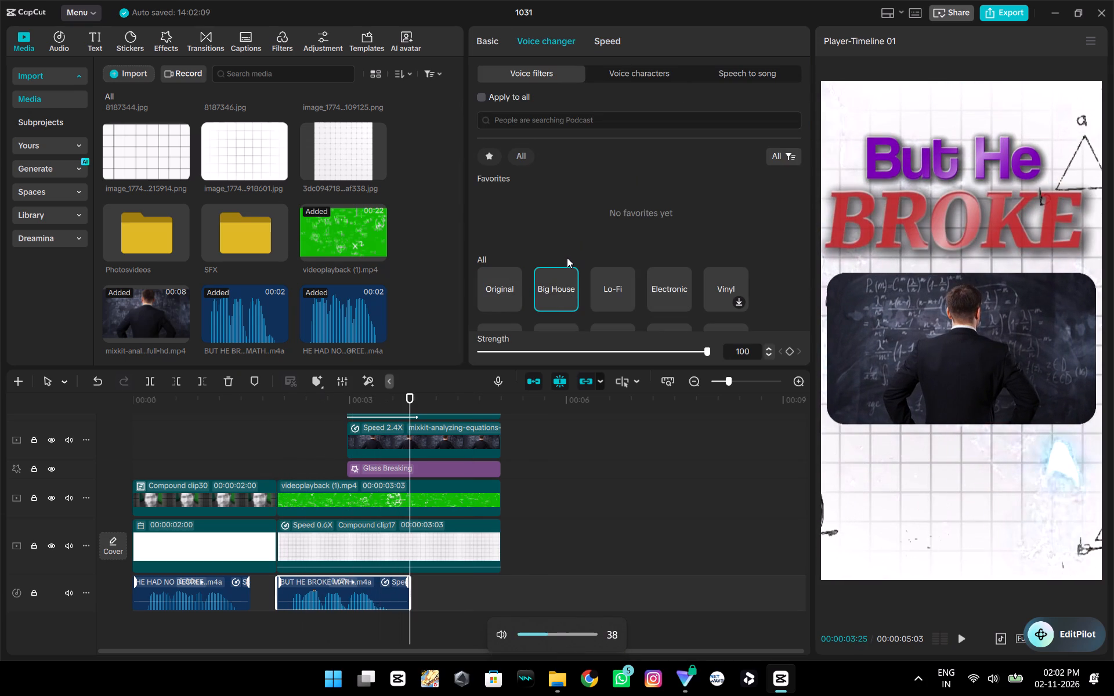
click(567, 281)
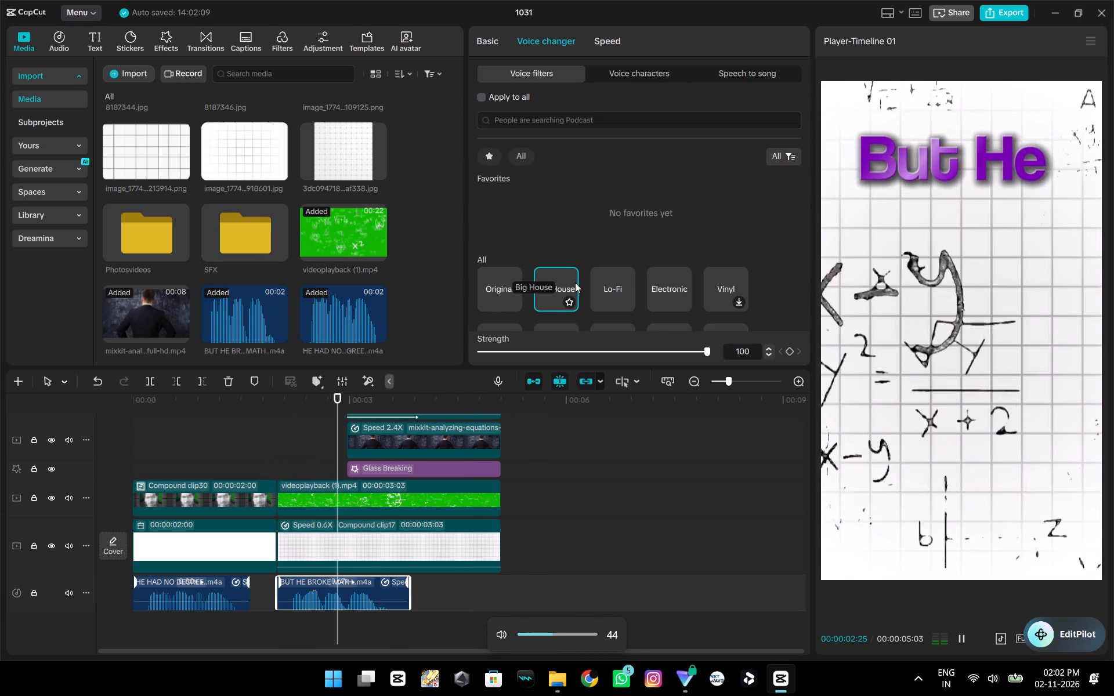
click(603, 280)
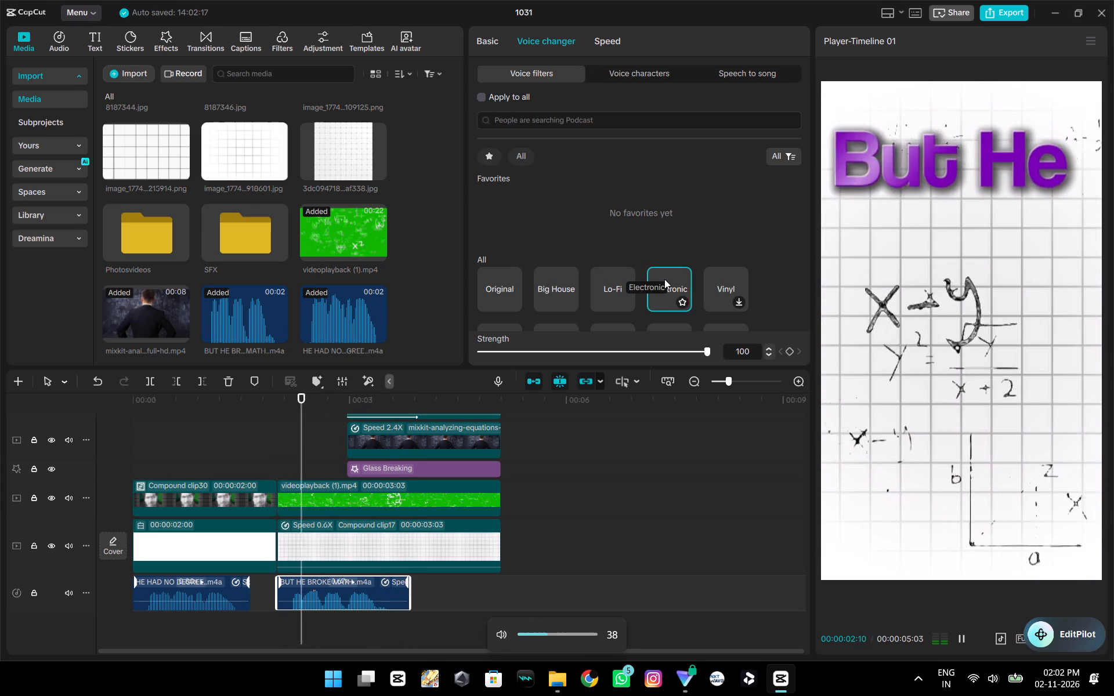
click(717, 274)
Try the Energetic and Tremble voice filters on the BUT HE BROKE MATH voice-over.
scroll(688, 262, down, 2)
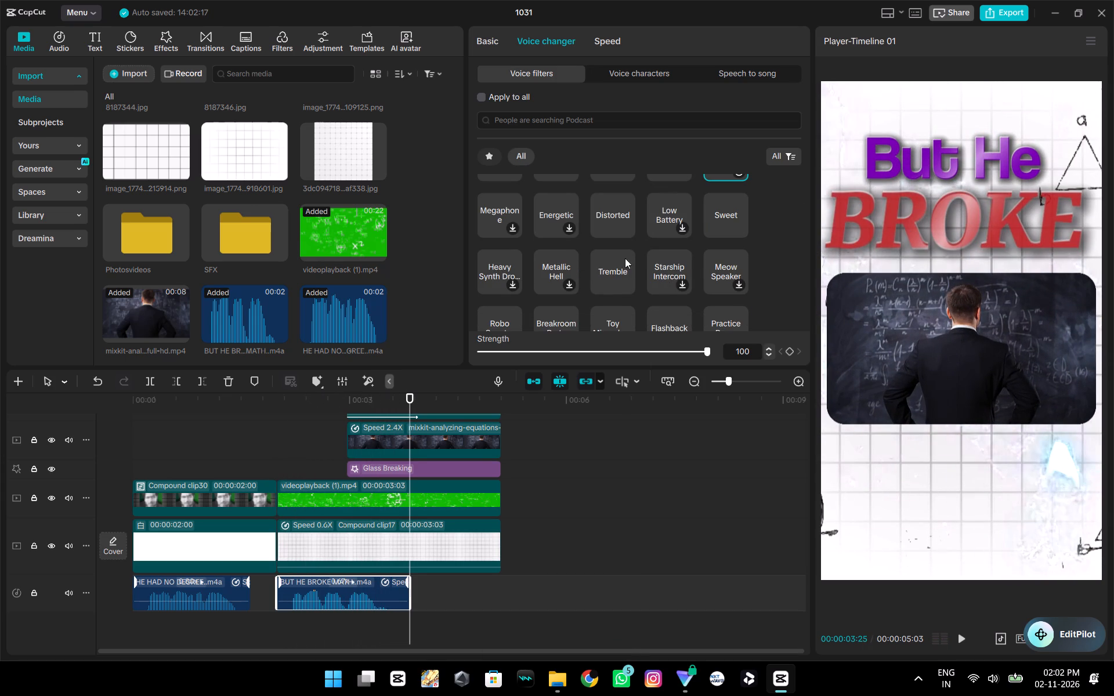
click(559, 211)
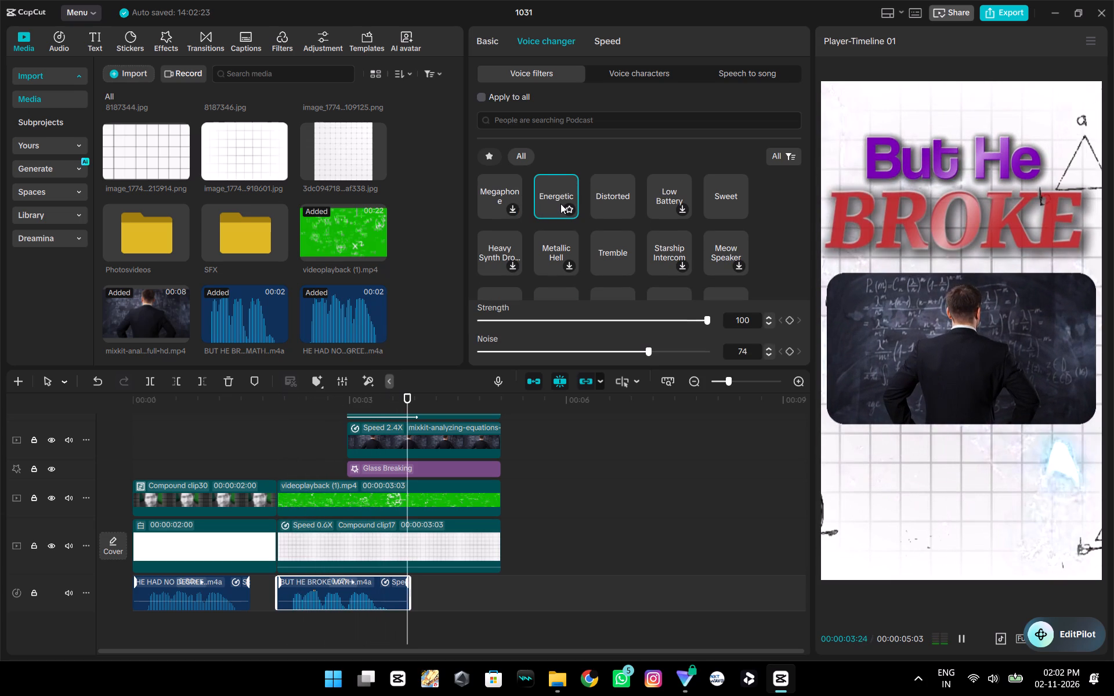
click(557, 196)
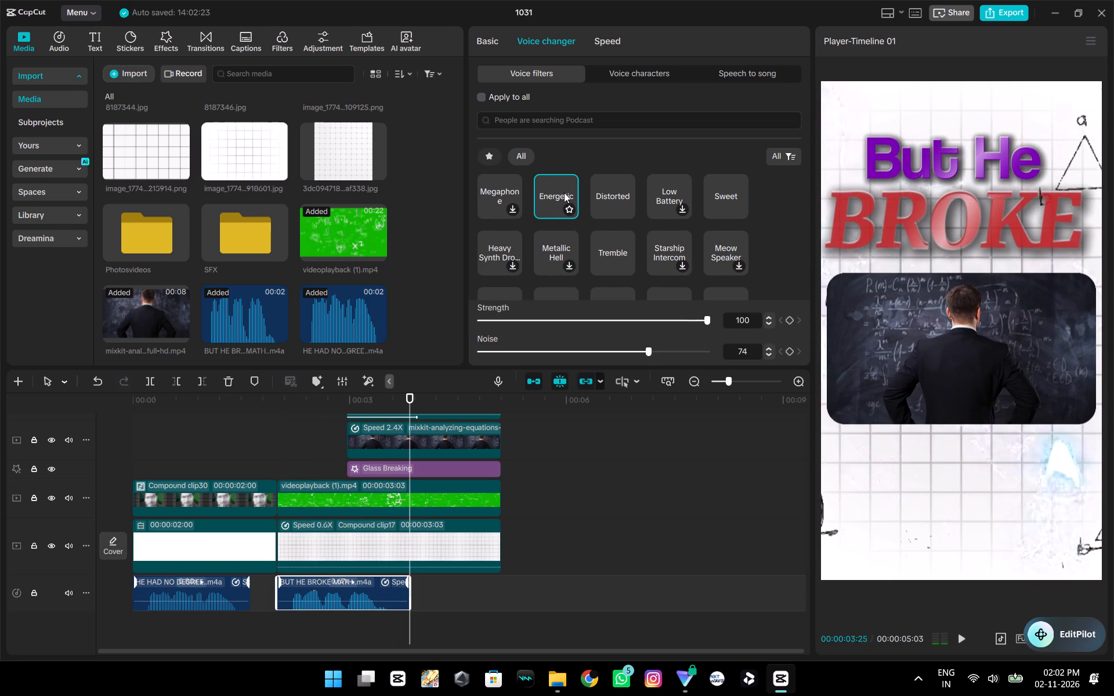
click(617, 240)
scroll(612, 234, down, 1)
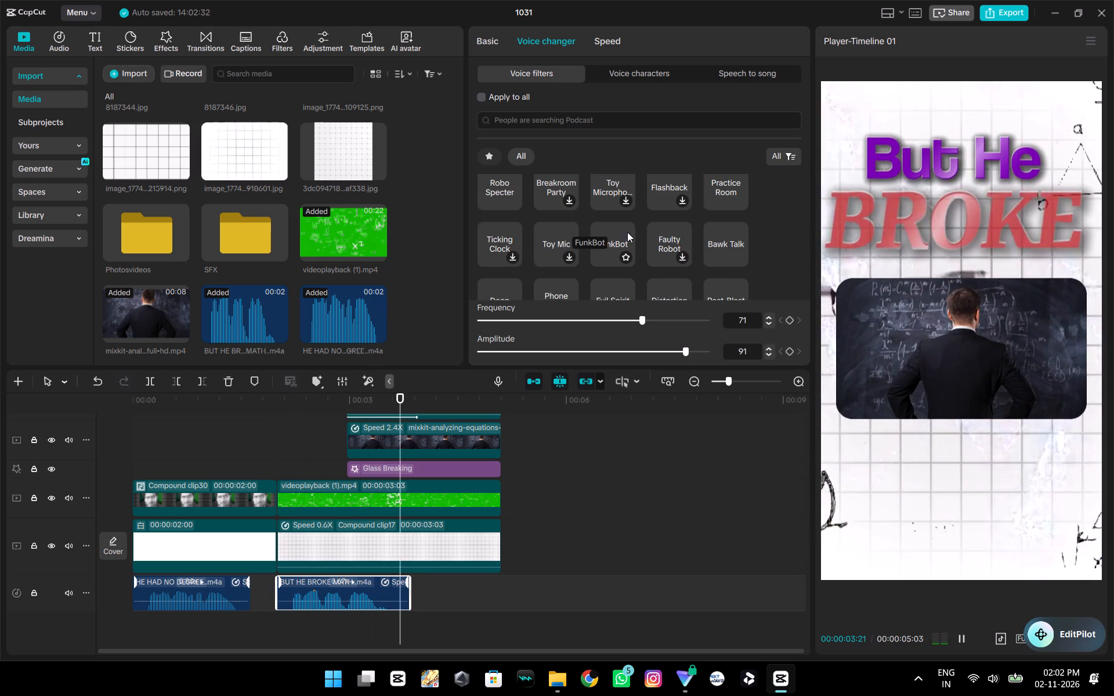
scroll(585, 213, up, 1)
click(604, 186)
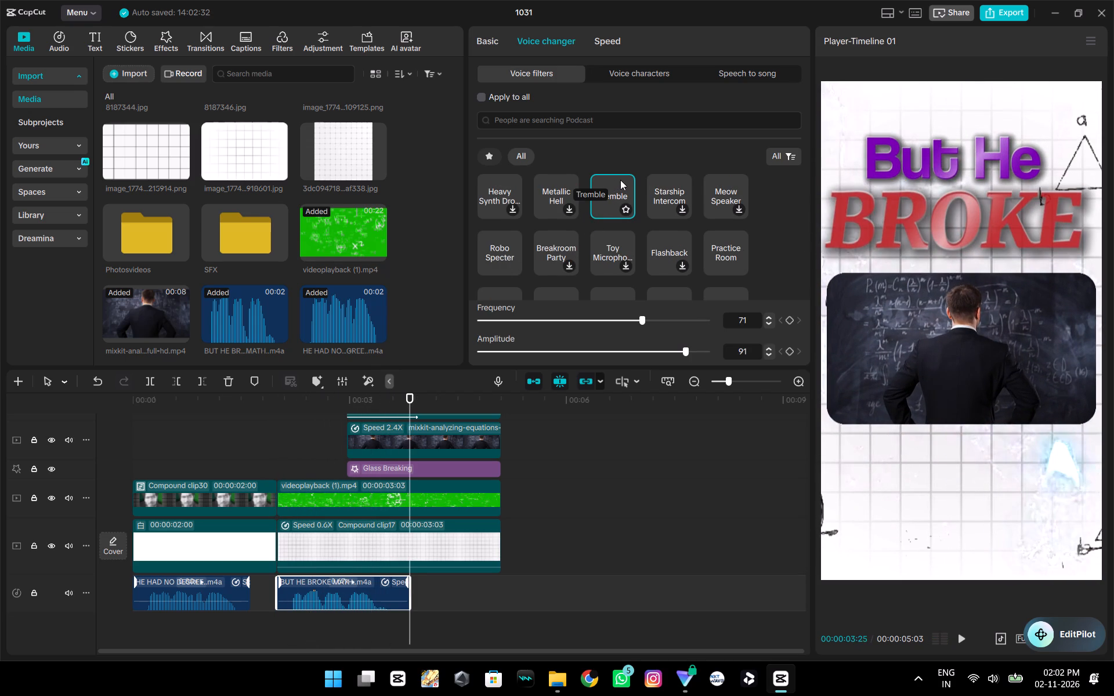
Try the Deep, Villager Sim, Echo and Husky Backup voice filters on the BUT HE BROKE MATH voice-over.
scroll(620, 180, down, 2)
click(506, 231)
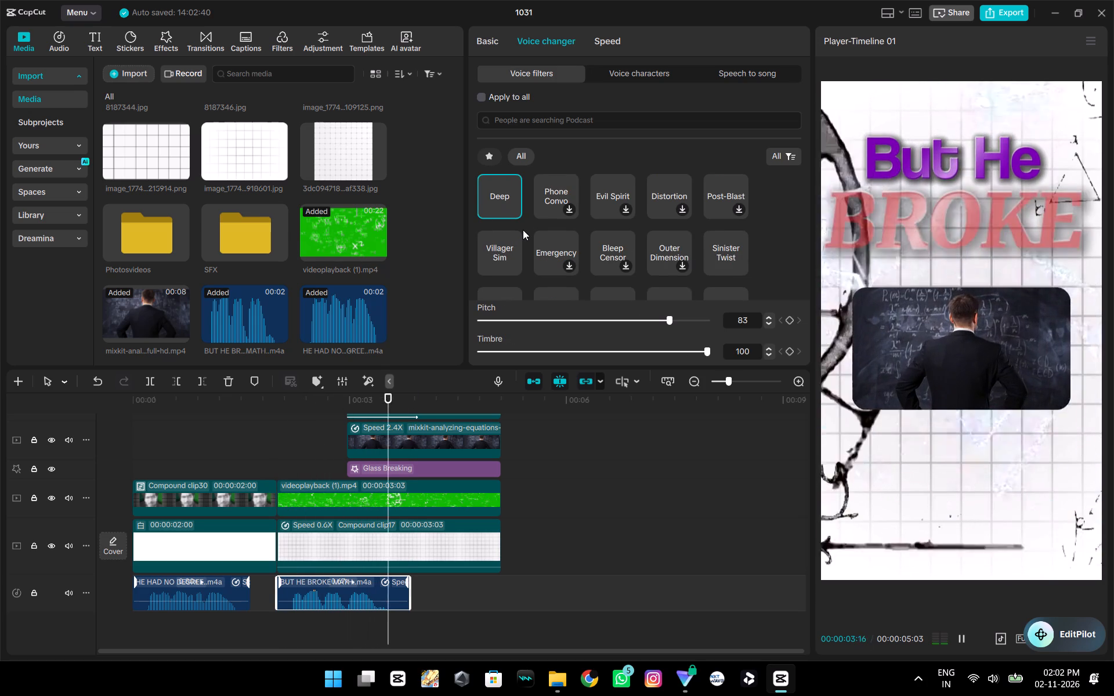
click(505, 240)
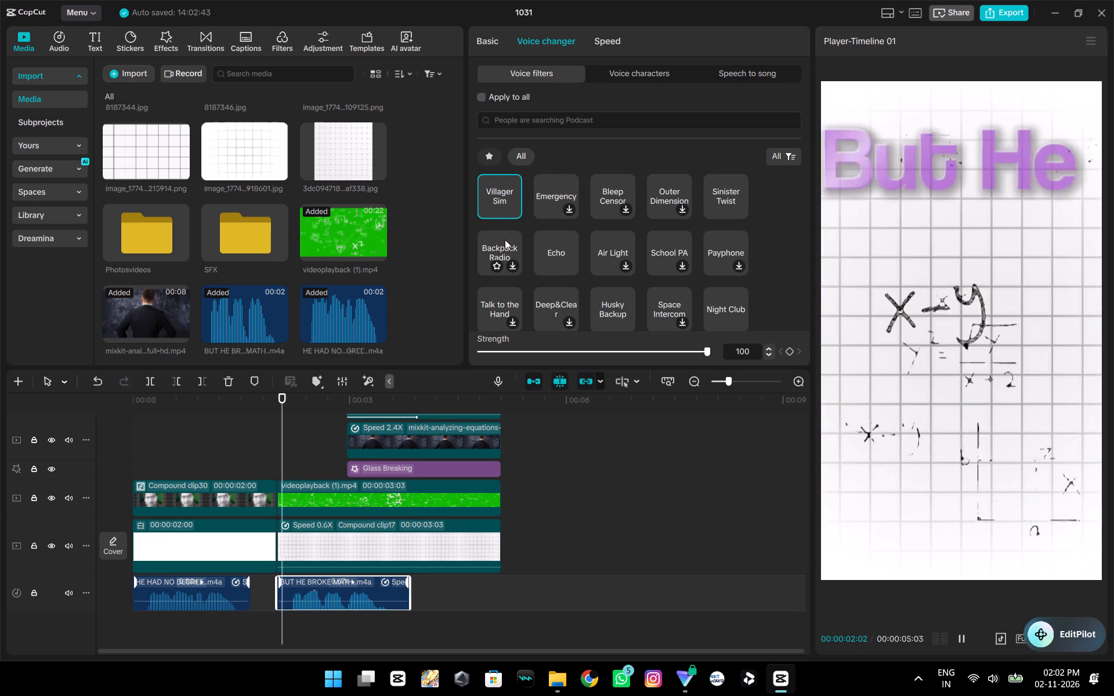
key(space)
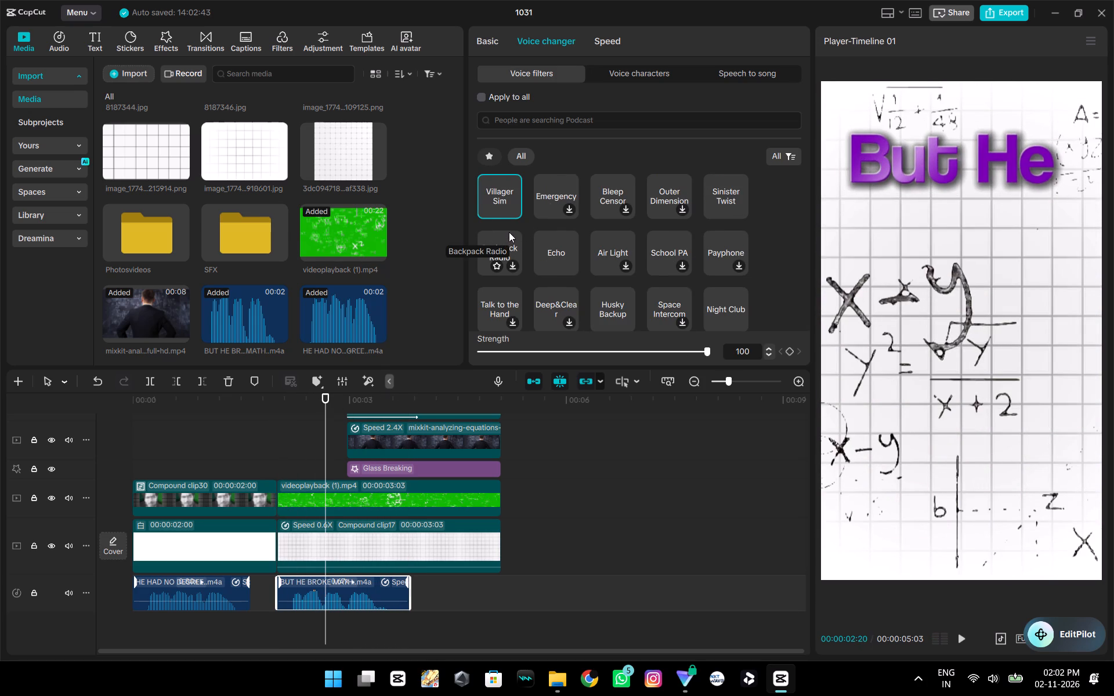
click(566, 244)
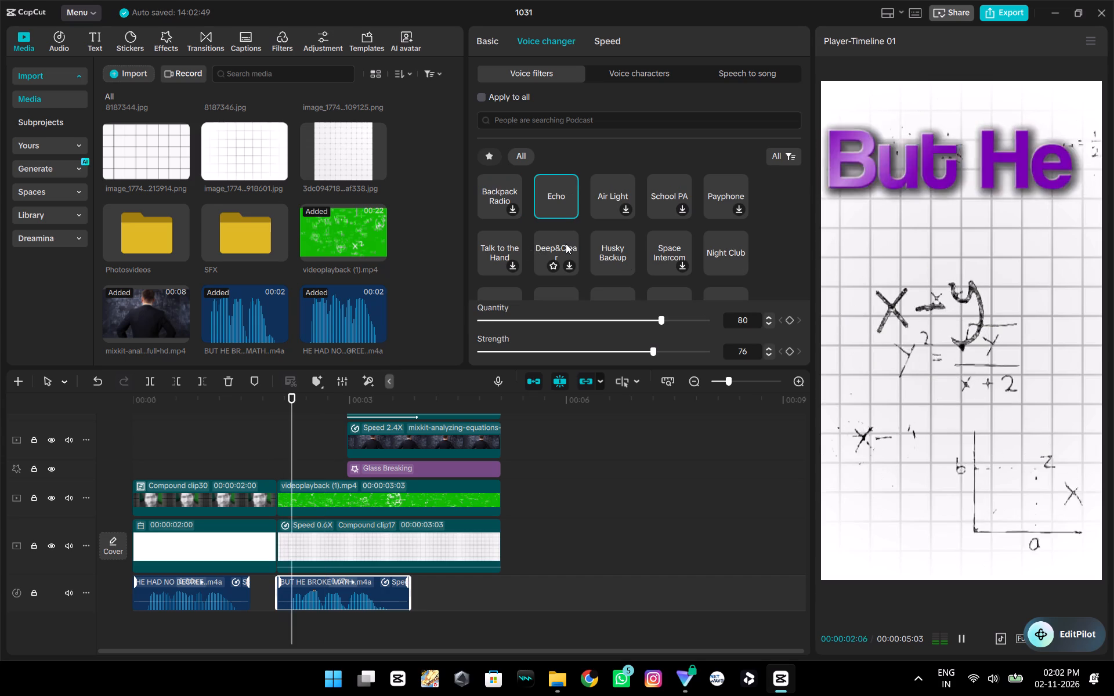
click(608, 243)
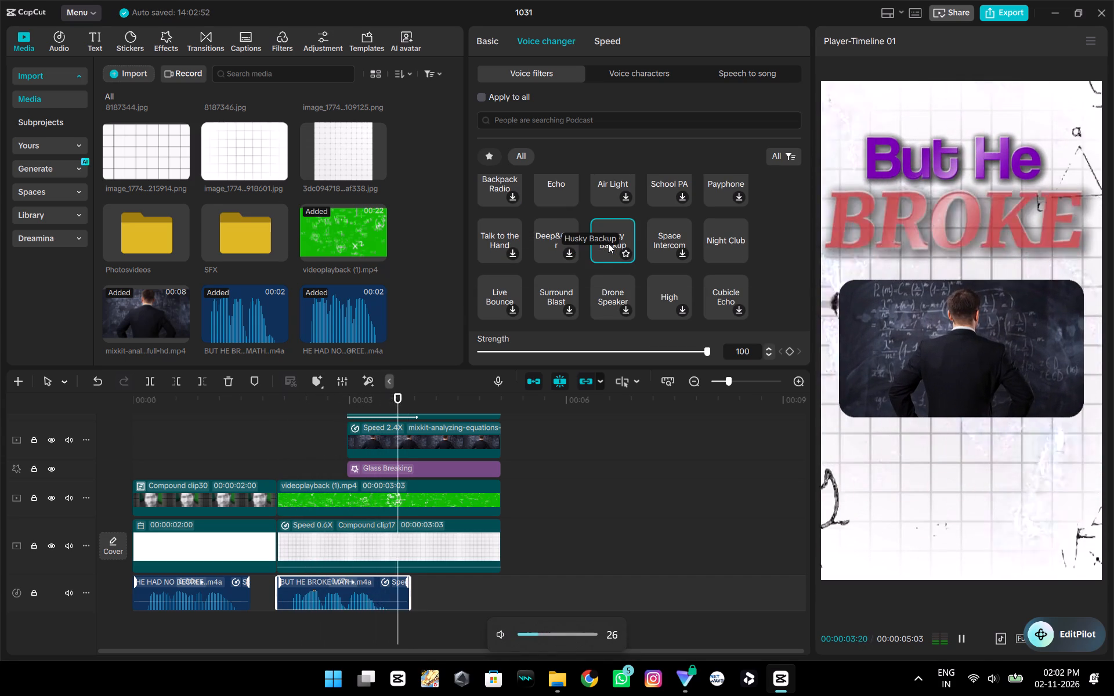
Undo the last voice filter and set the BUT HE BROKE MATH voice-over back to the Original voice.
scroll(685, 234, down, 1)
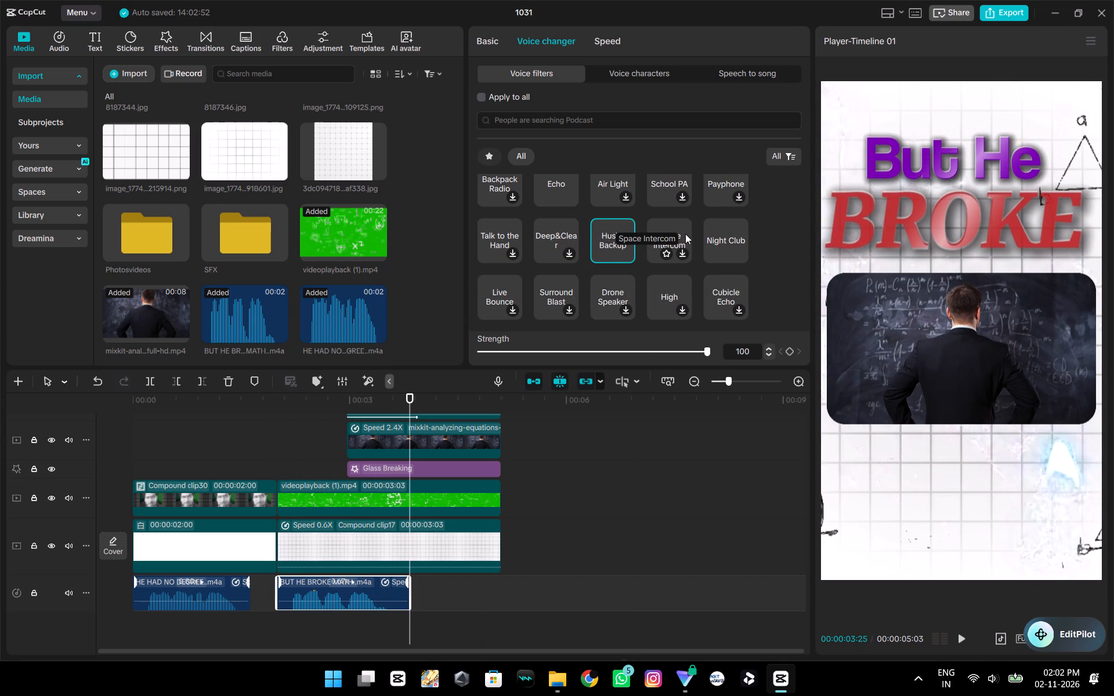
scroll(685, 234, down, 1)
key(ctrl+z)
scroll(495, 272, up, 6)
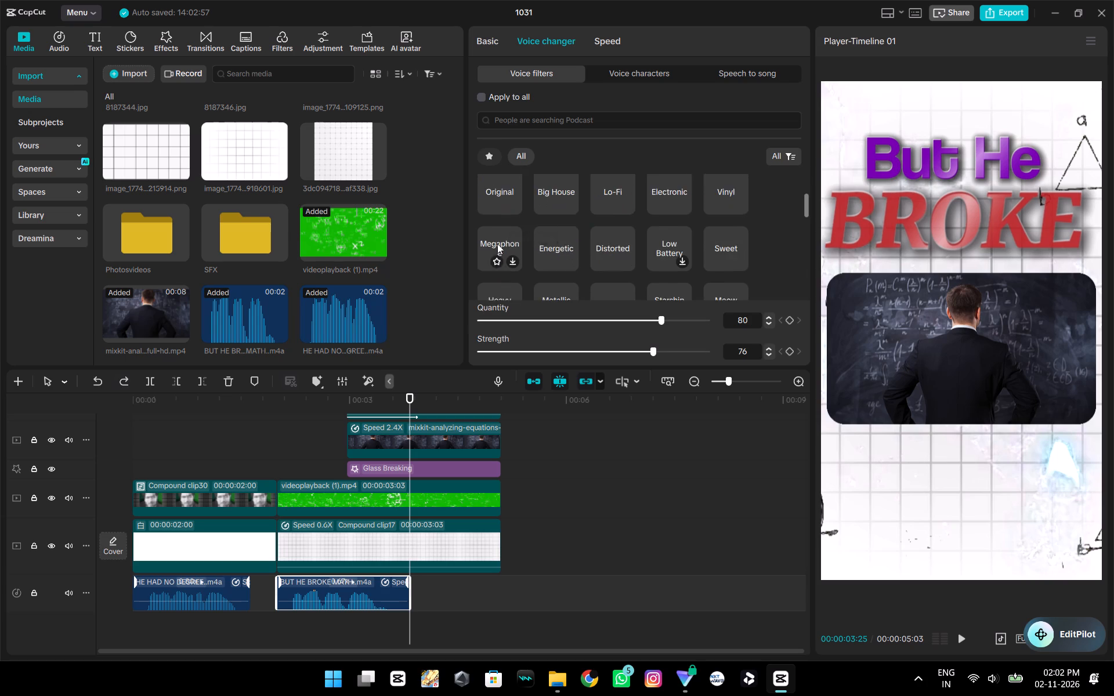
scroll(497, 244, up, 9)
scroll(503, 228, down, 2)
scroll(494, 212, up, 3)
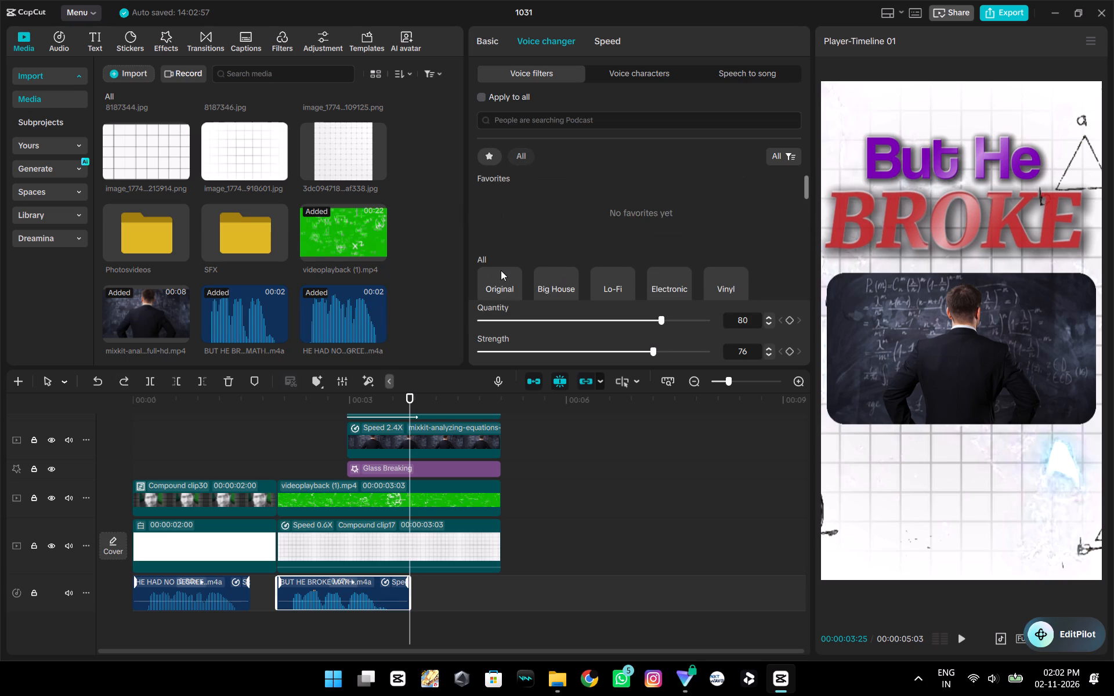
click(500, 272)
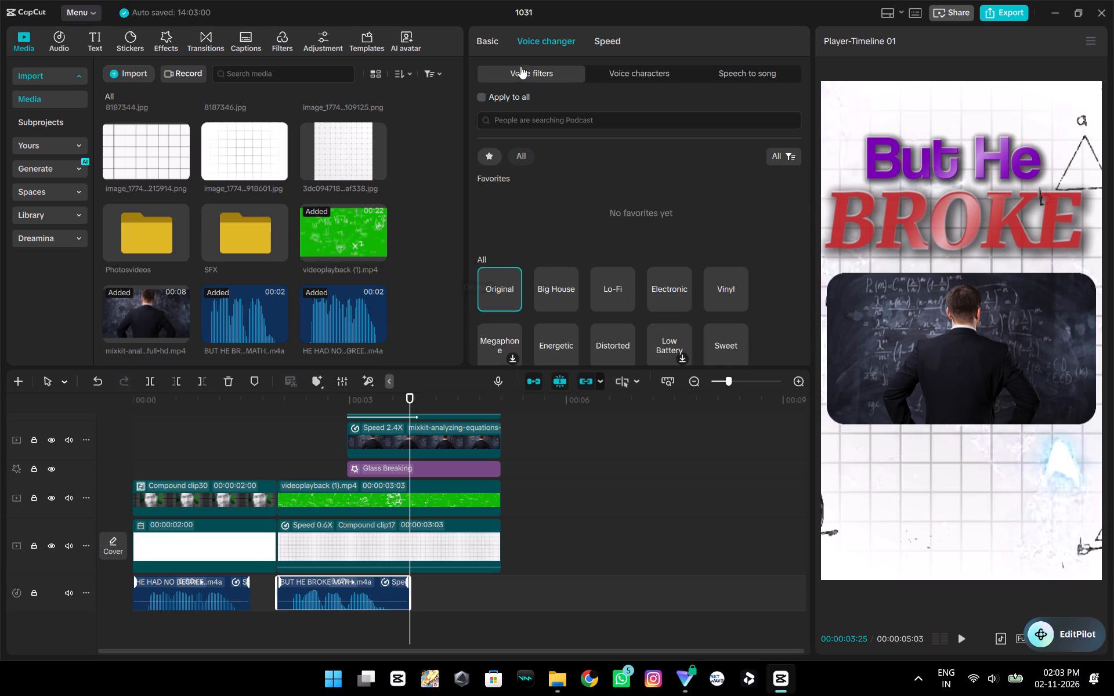
Apply the Cabin Guide voice character to the BUT HE BROKE MATH voice-over.
click(606, 63)
click(619, 70)
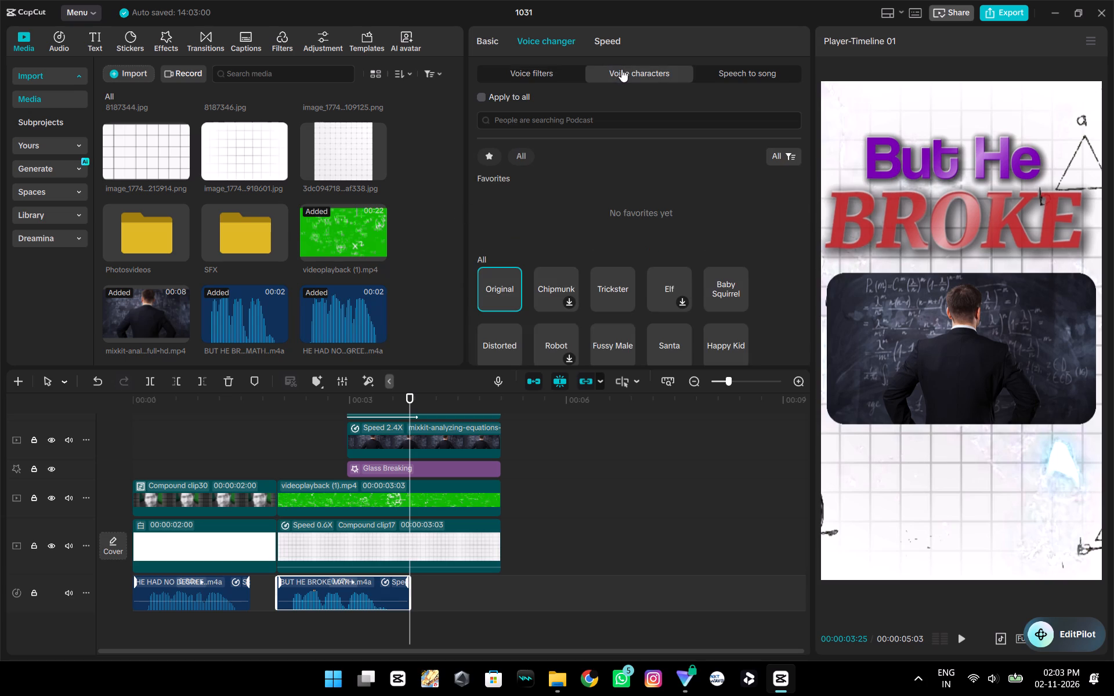
scroll(632, 175, down, 1)
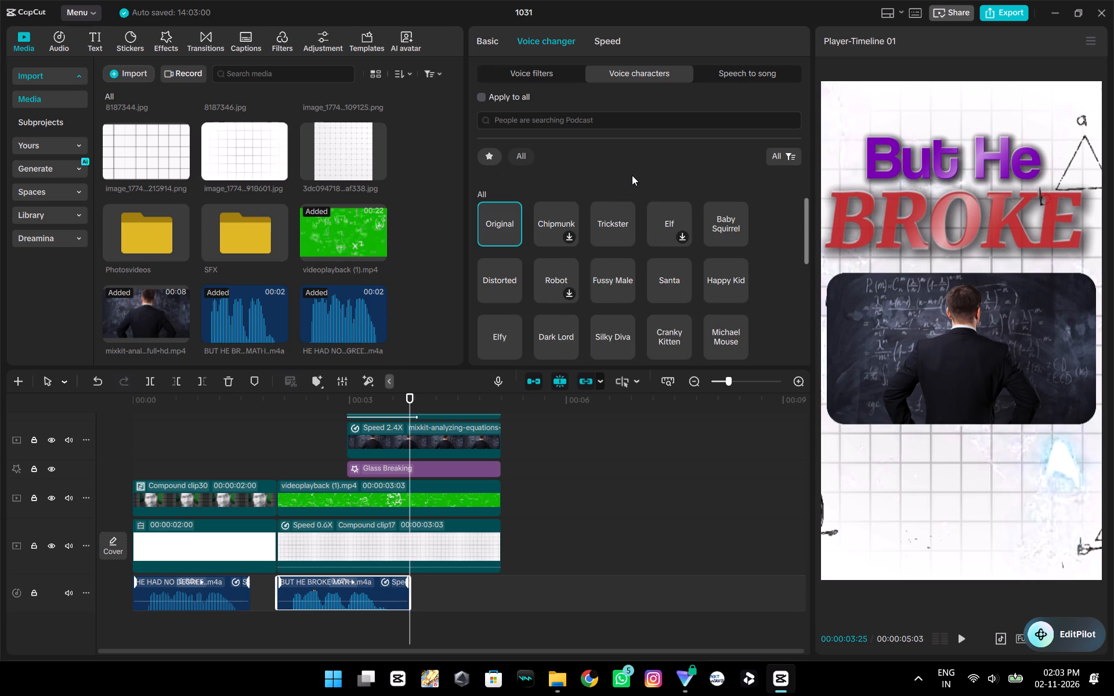
click(744, 67)
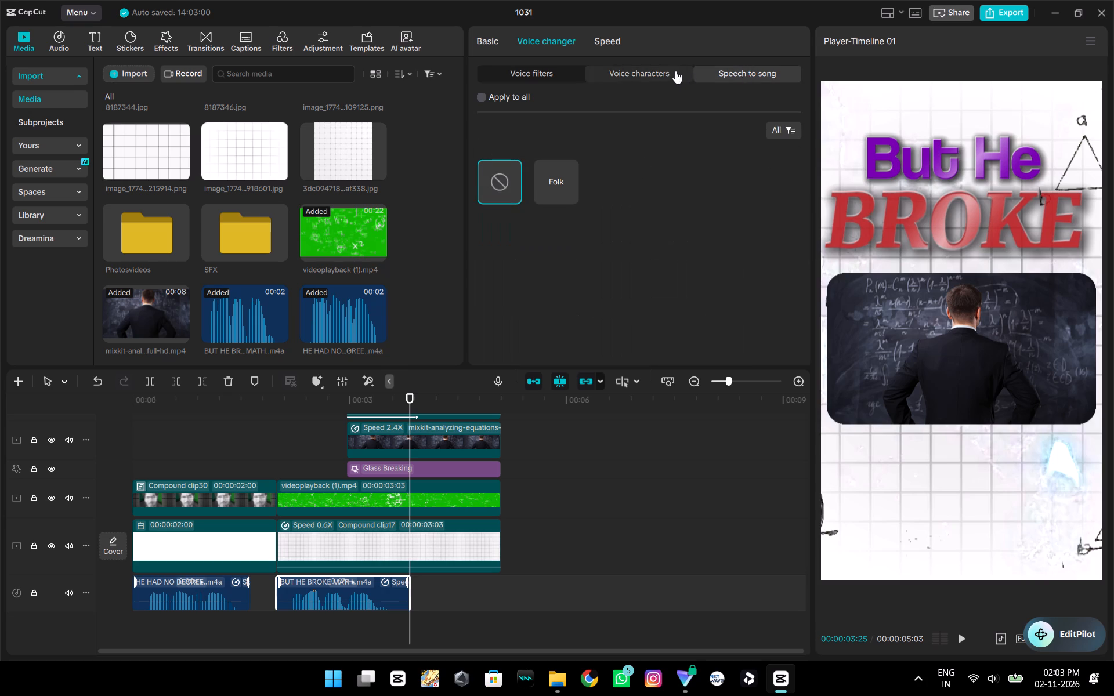
click(670, 70)
scroll(701, 187, down, 2)
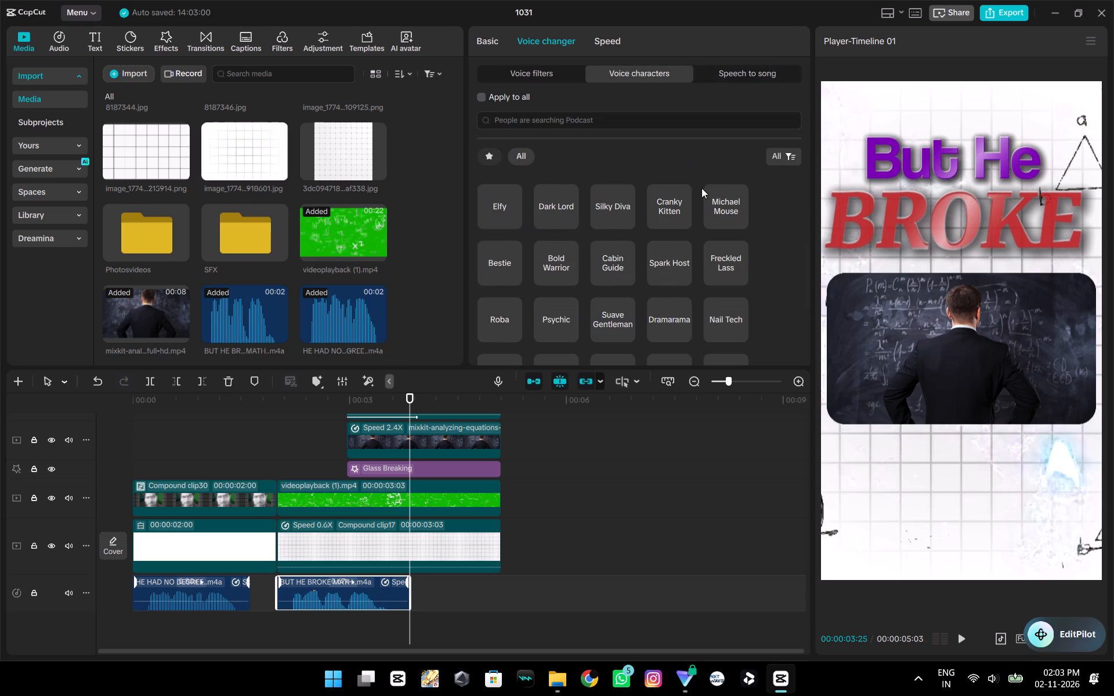
click(620, 264)
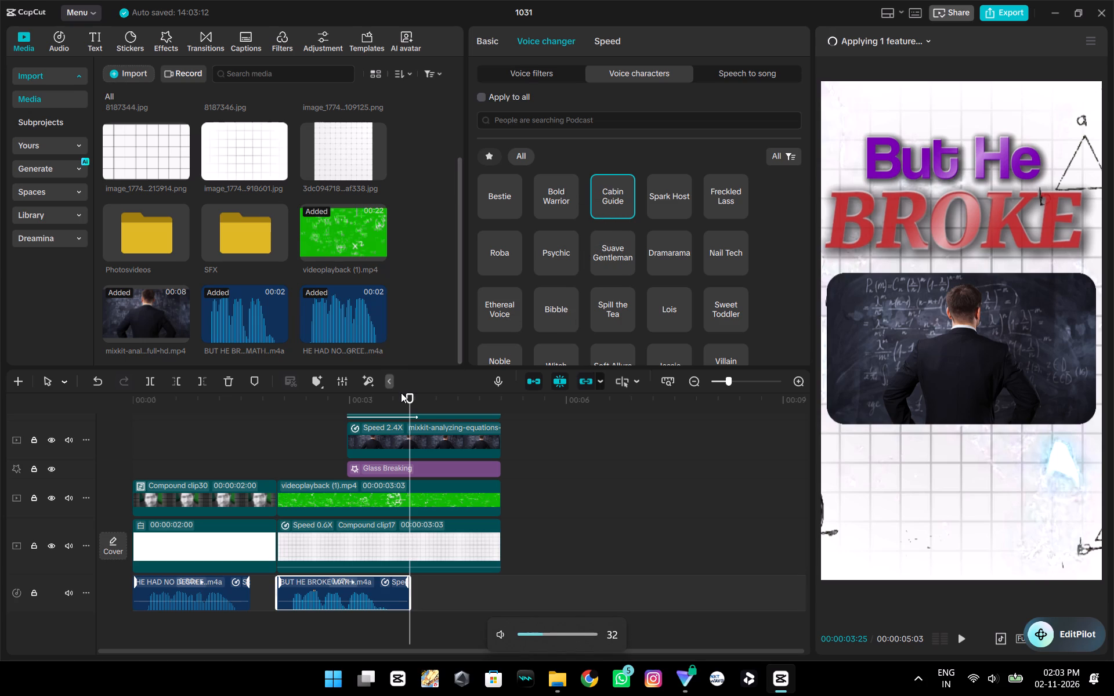
Play back the BUT HE BROKE MATH scene repeatedly to judge its voice-over with the Cabin Guide voice.
drag(408, 397, 323, 415)
key(space)
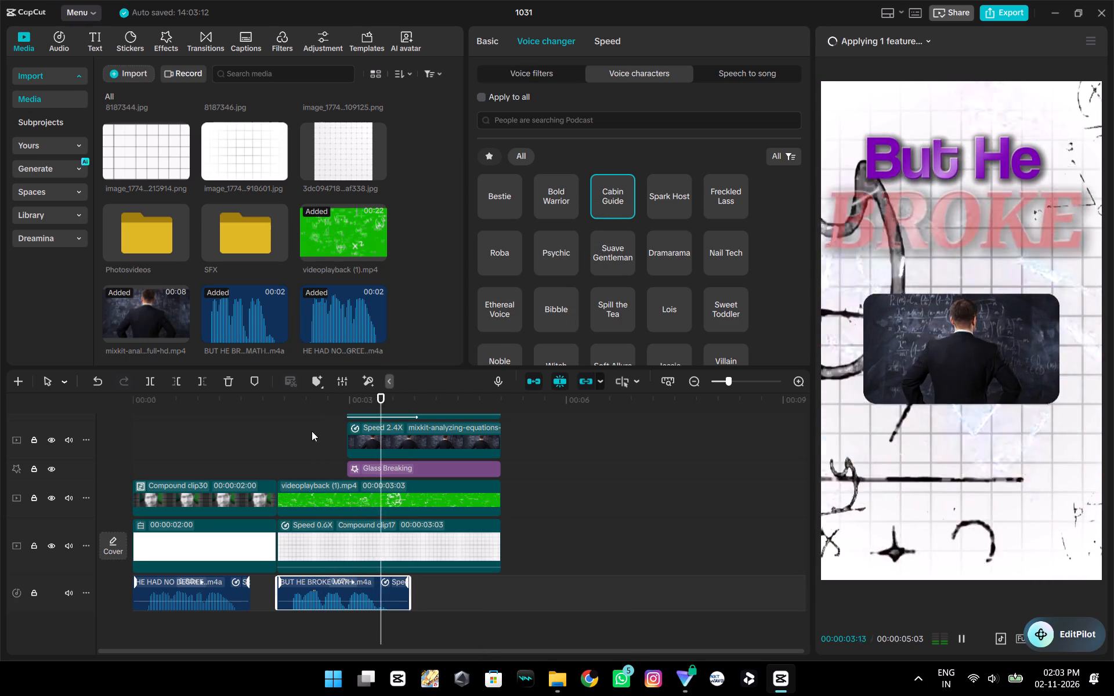
click(309, 430)
drag(308, 428, 267, 438)
key(space)
key(space)
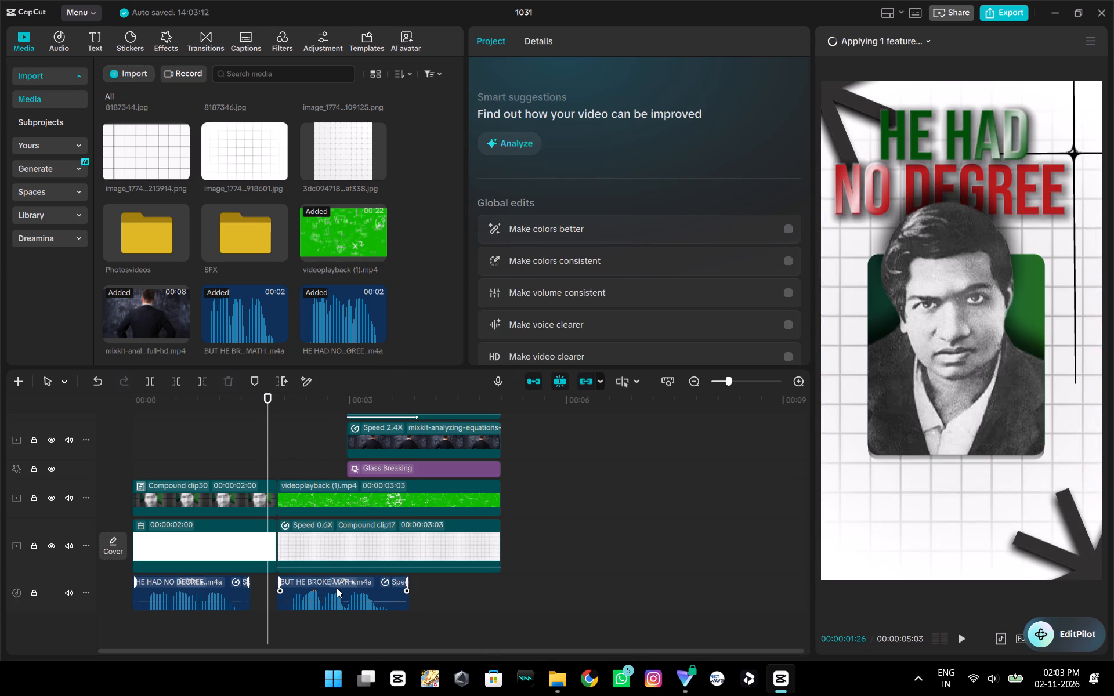
key(space)
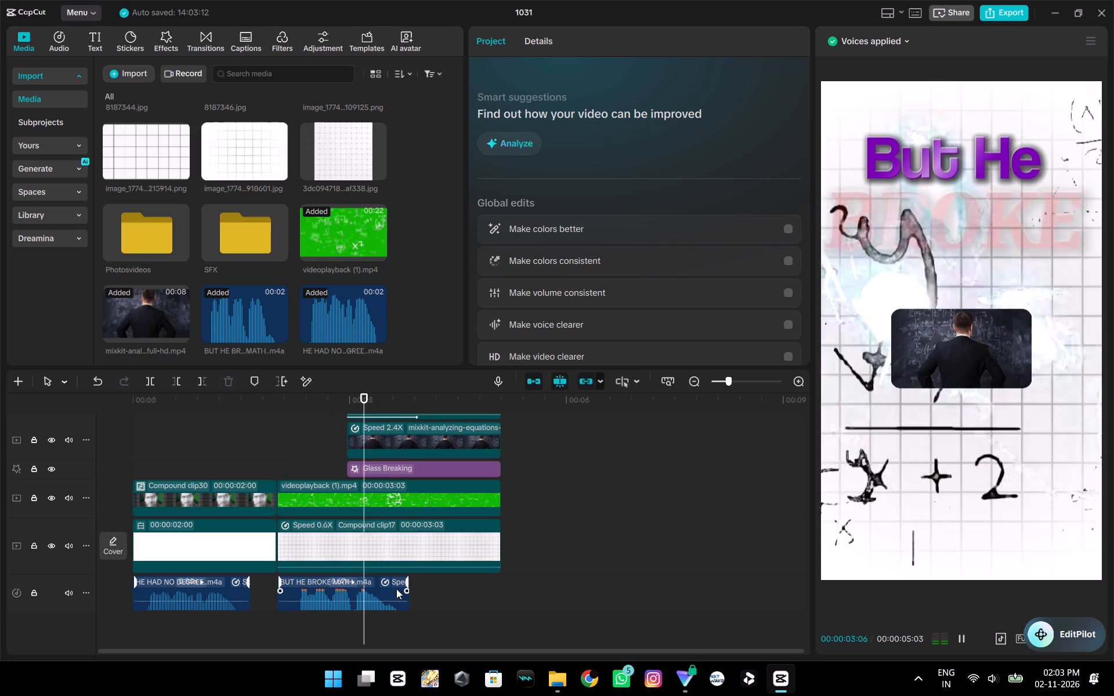
click(365, 593)
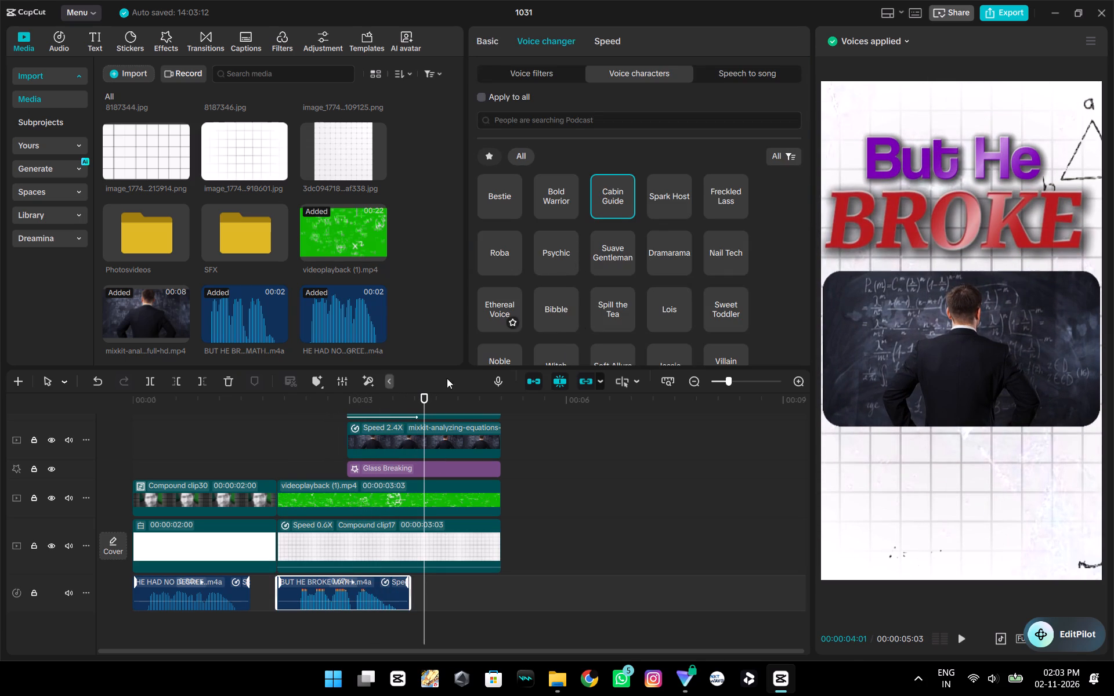
click(297, 435)
drag(298, 435, 281, 443)
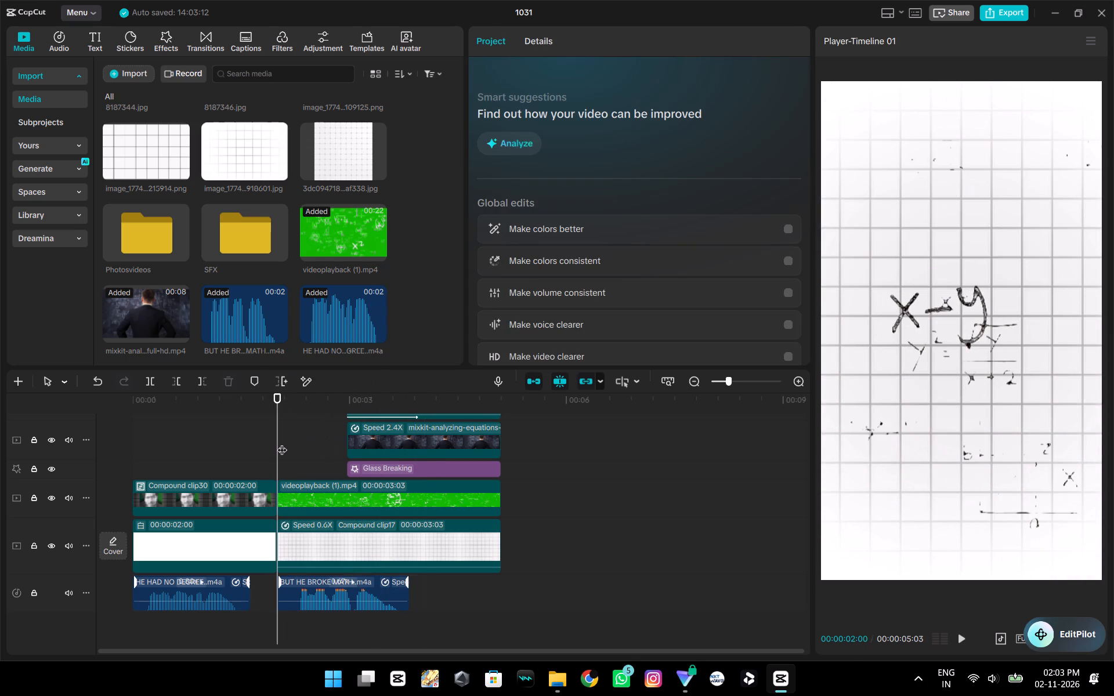
key(space)
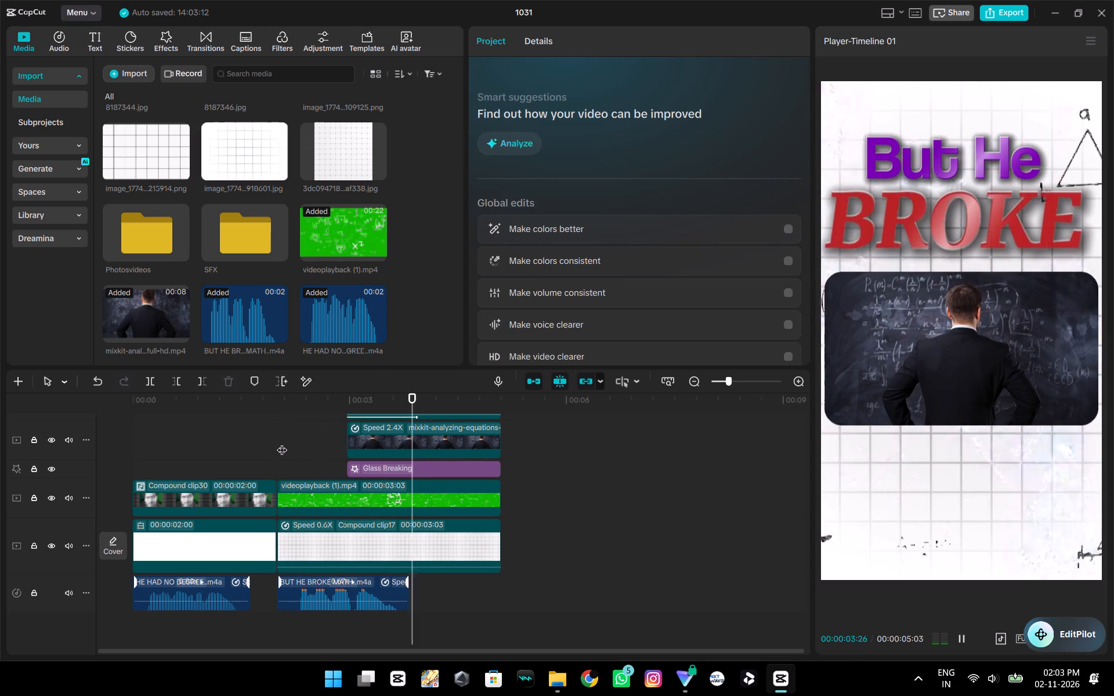
key(space)
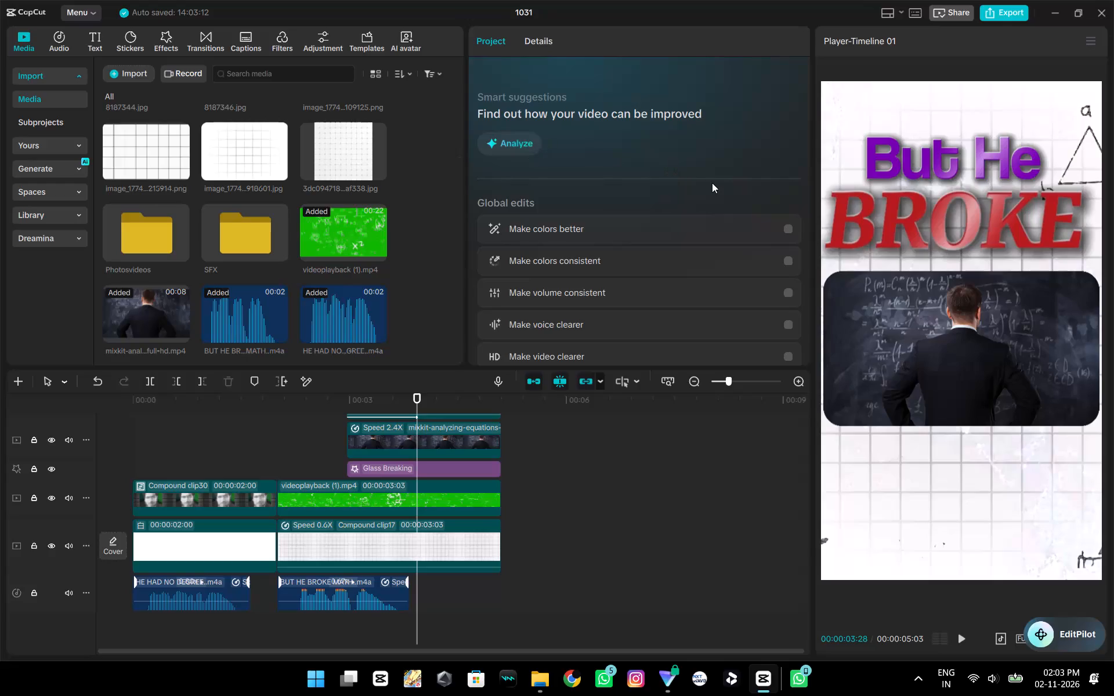
click(296, 472)
drag(292, 469, 281, 469)
key(space)
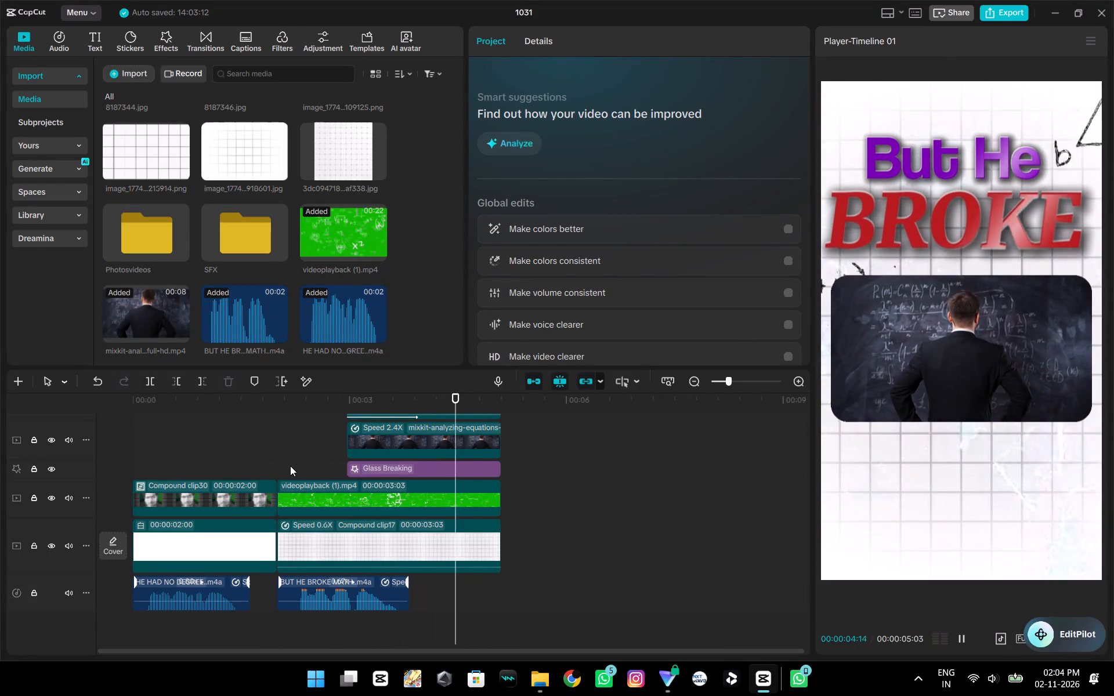
key(space)
Apply the Cabin Guide voice character to the HE HAD NO DEGREE voice-over.
click(331, 590)
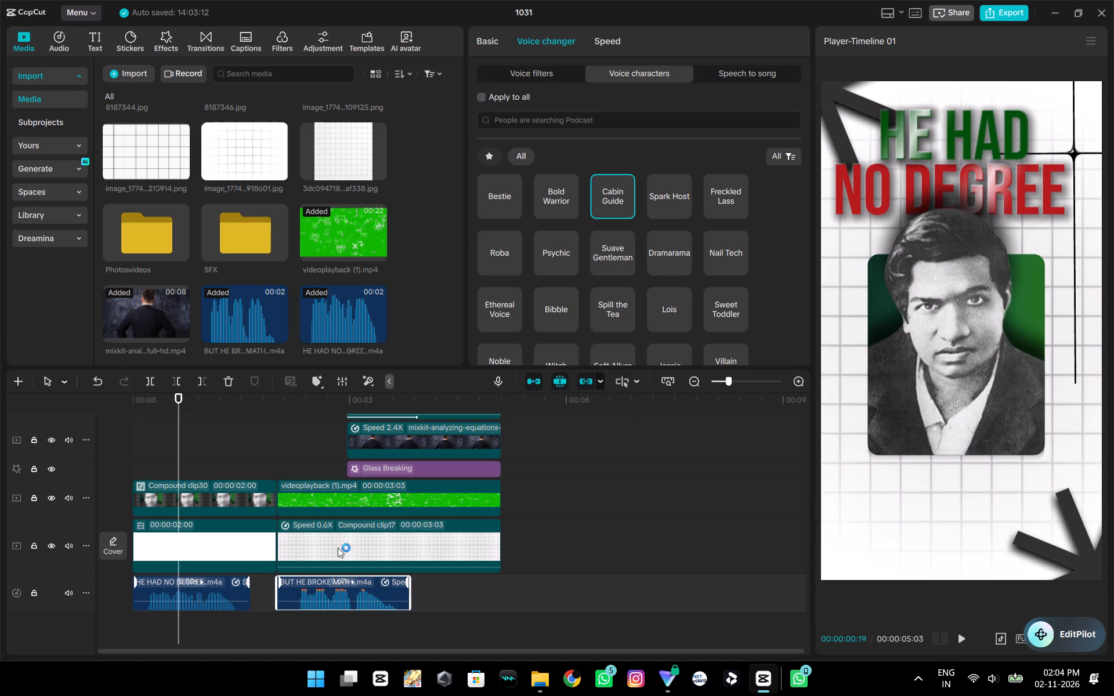
click(214, 592)
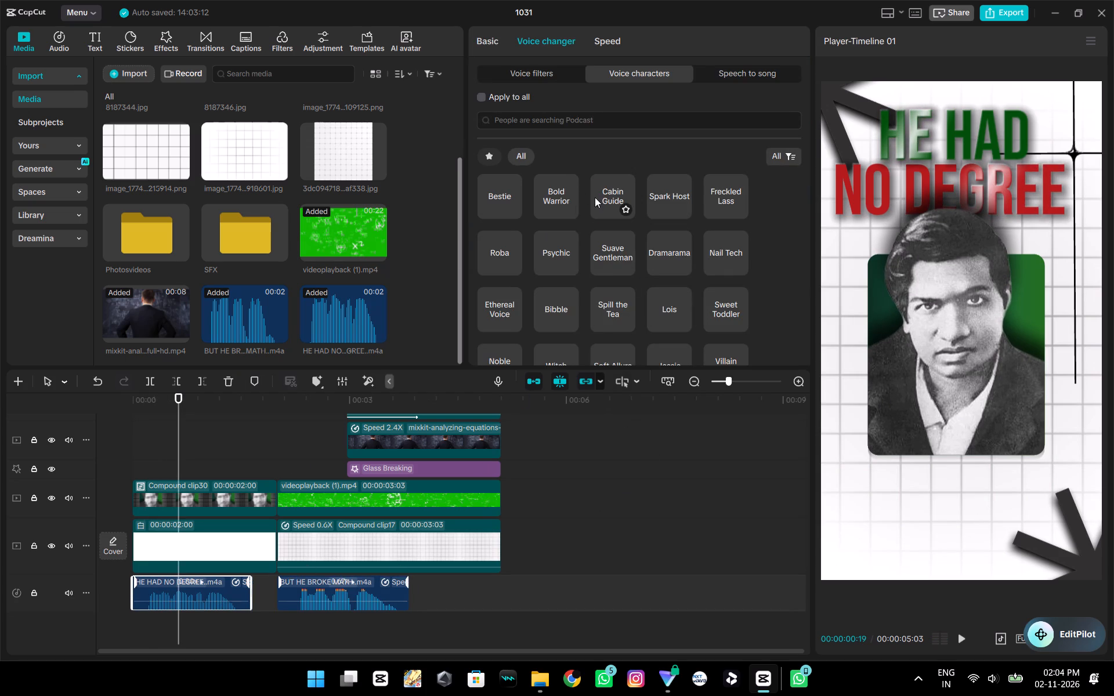
click(599, 197)
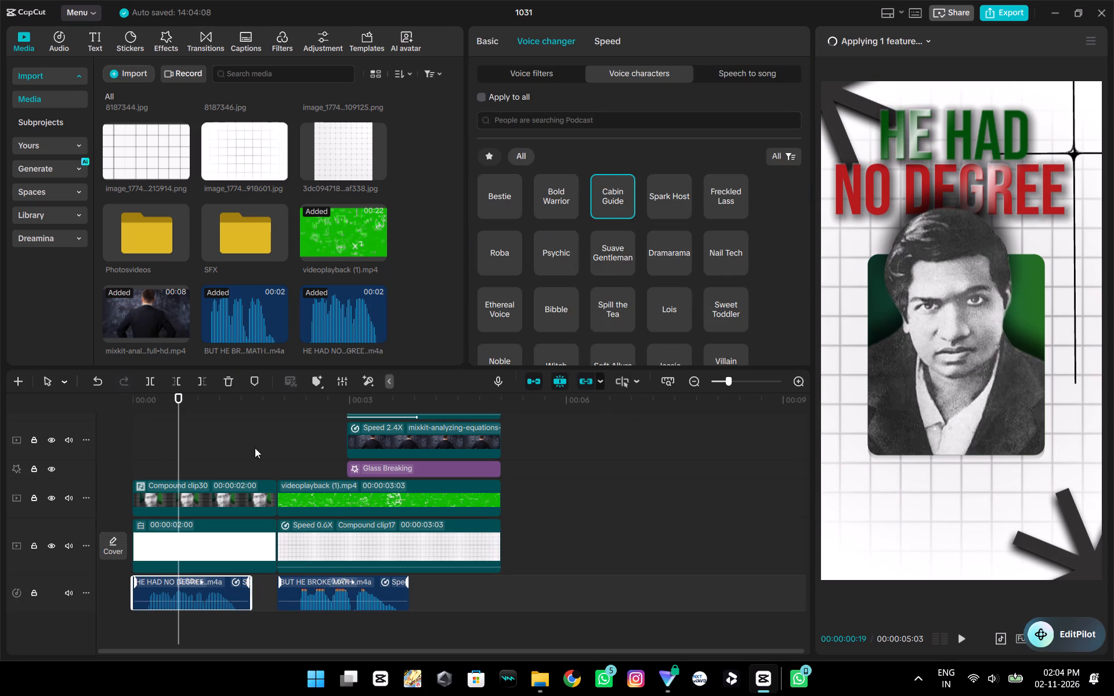
Play back both title scenes to compare how the two voice-overs sound with the Cabin Guide voice.
click(164, 451)
drag(164, 451, 135, 457)
key(space)
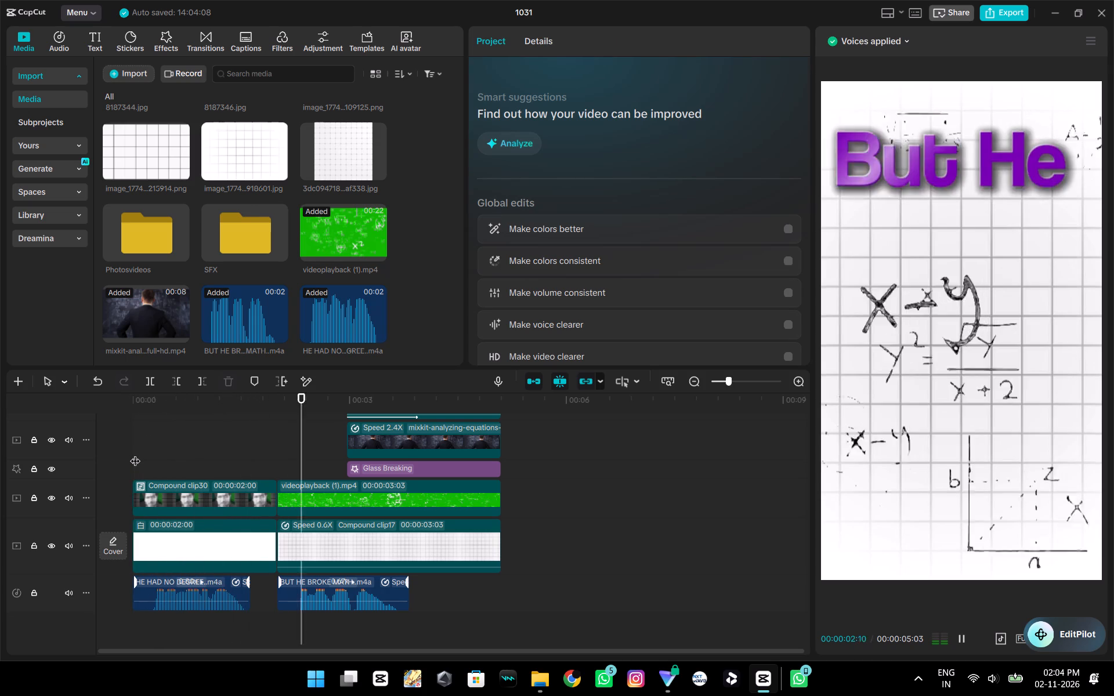
key(space)
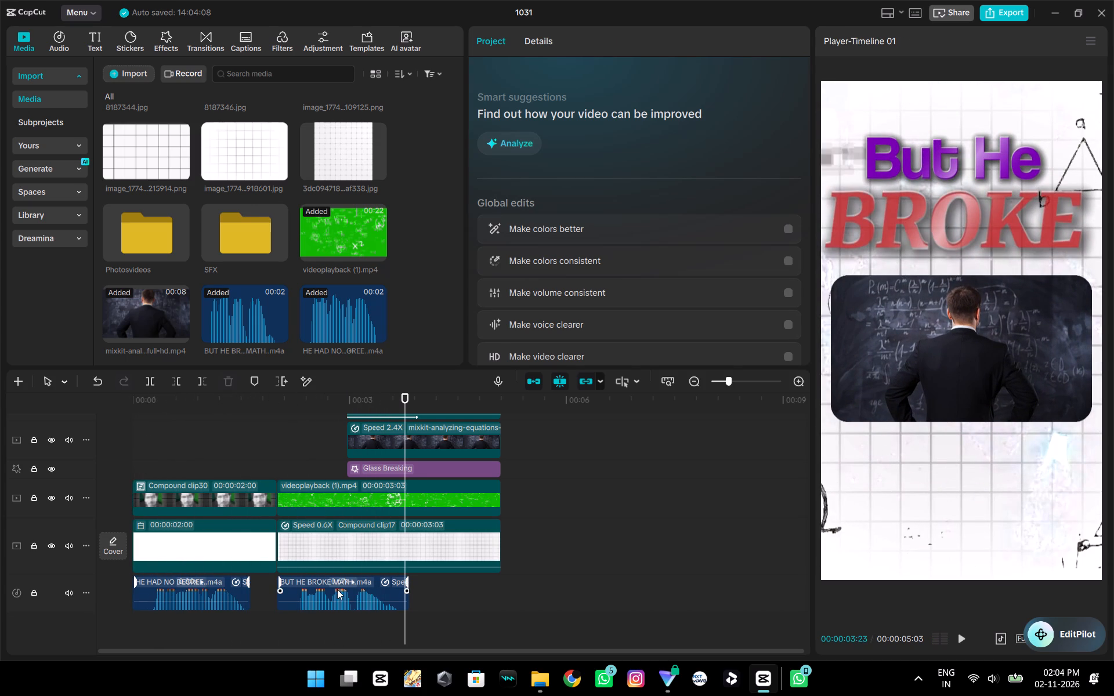
click(336, 591)
click(212, 590)
double_click(151, 448)
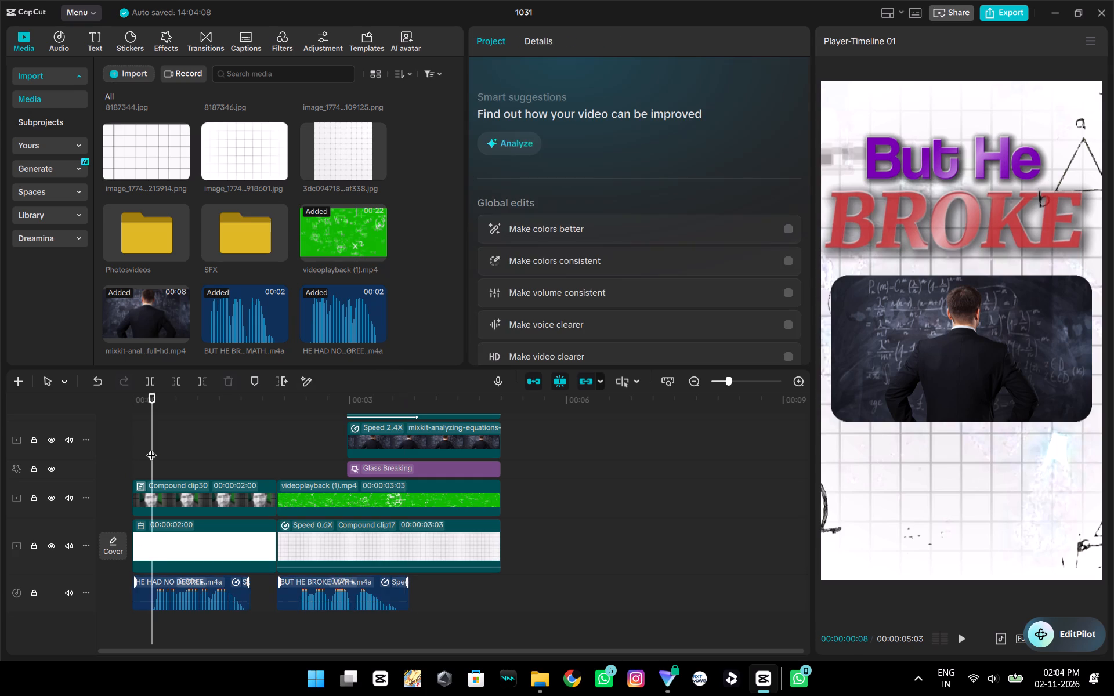
key(space)
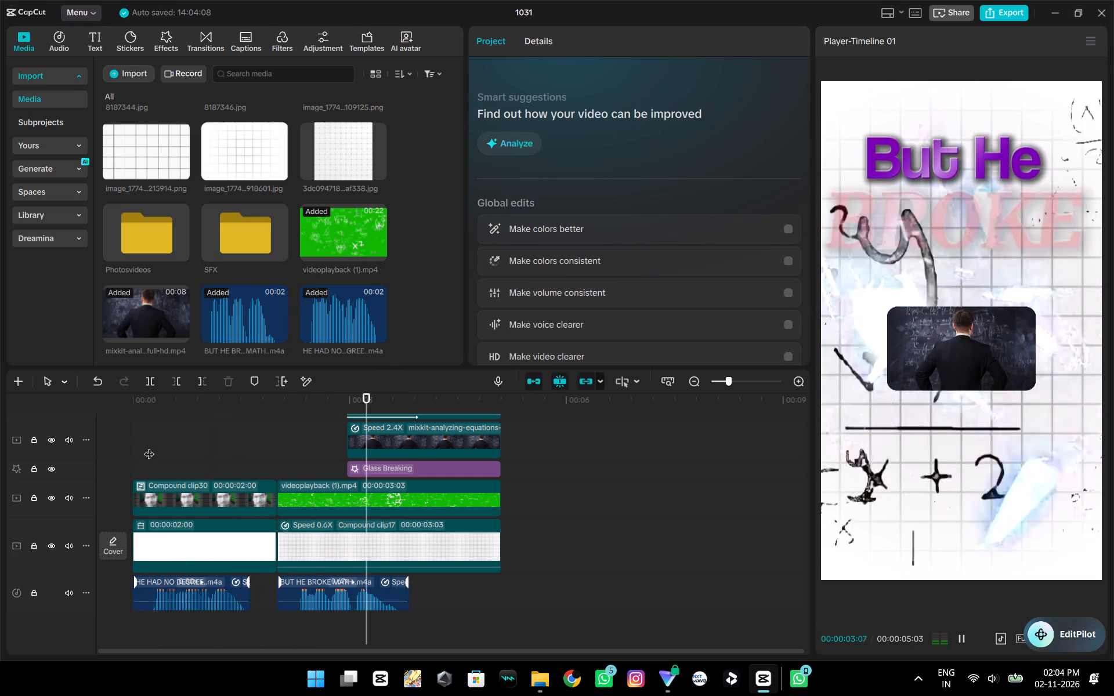
key(space)
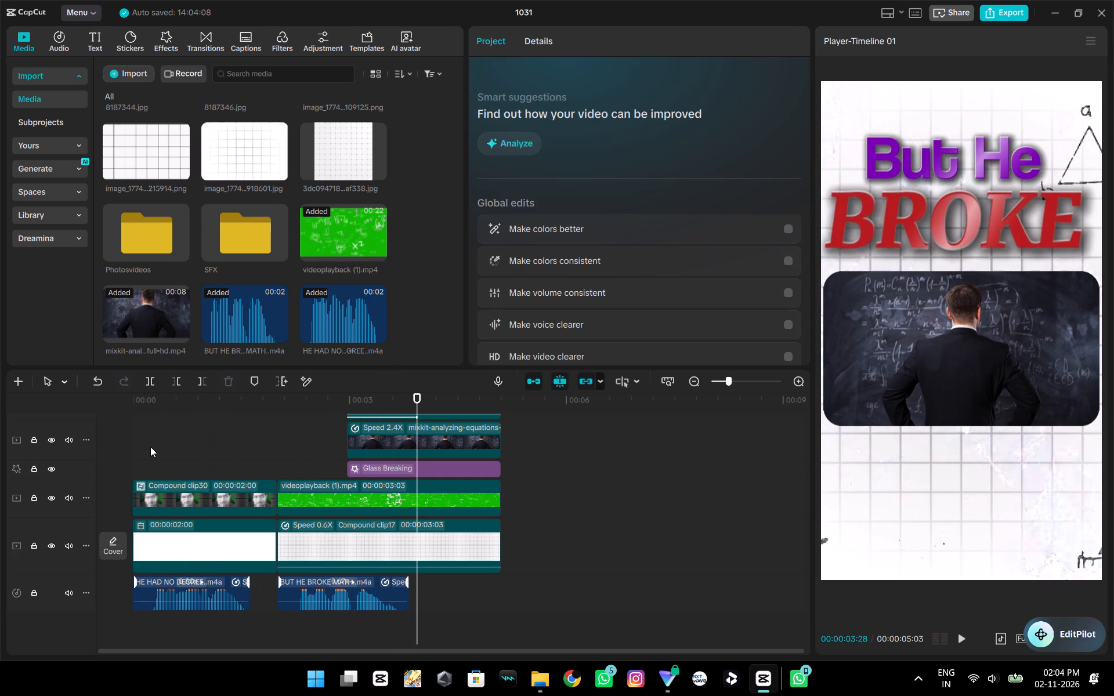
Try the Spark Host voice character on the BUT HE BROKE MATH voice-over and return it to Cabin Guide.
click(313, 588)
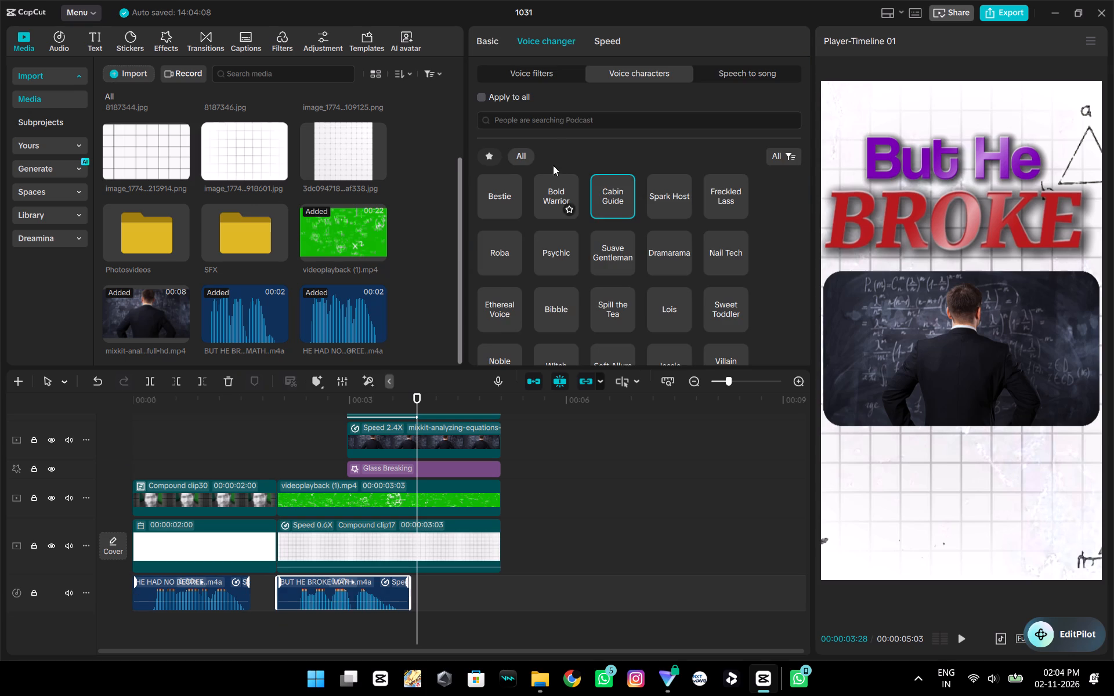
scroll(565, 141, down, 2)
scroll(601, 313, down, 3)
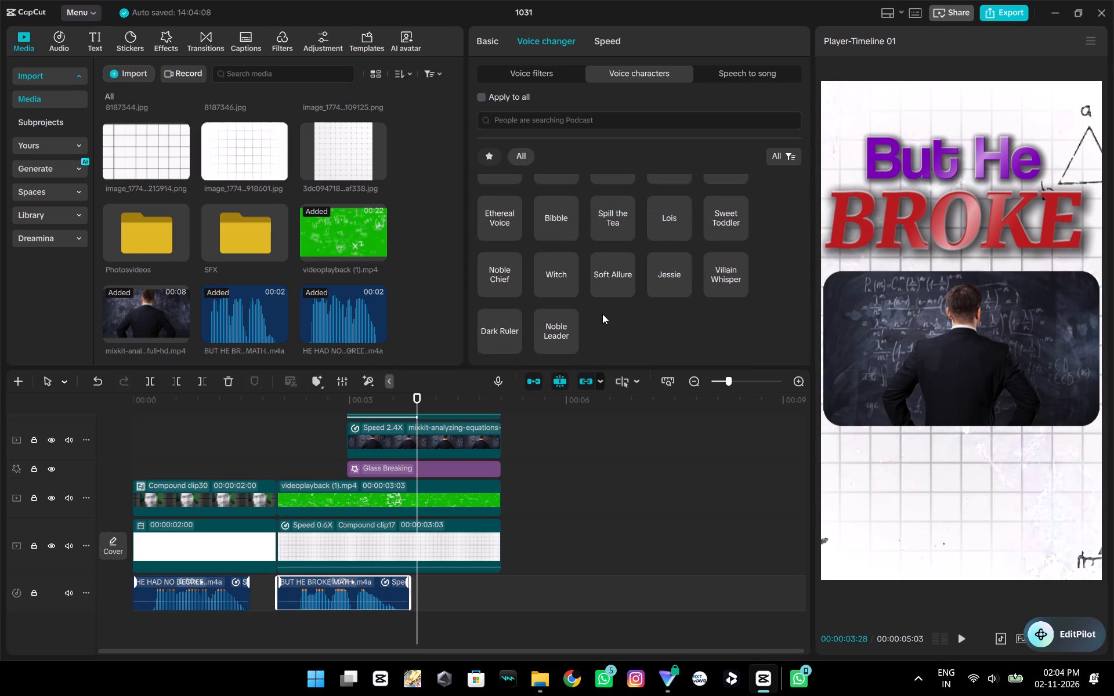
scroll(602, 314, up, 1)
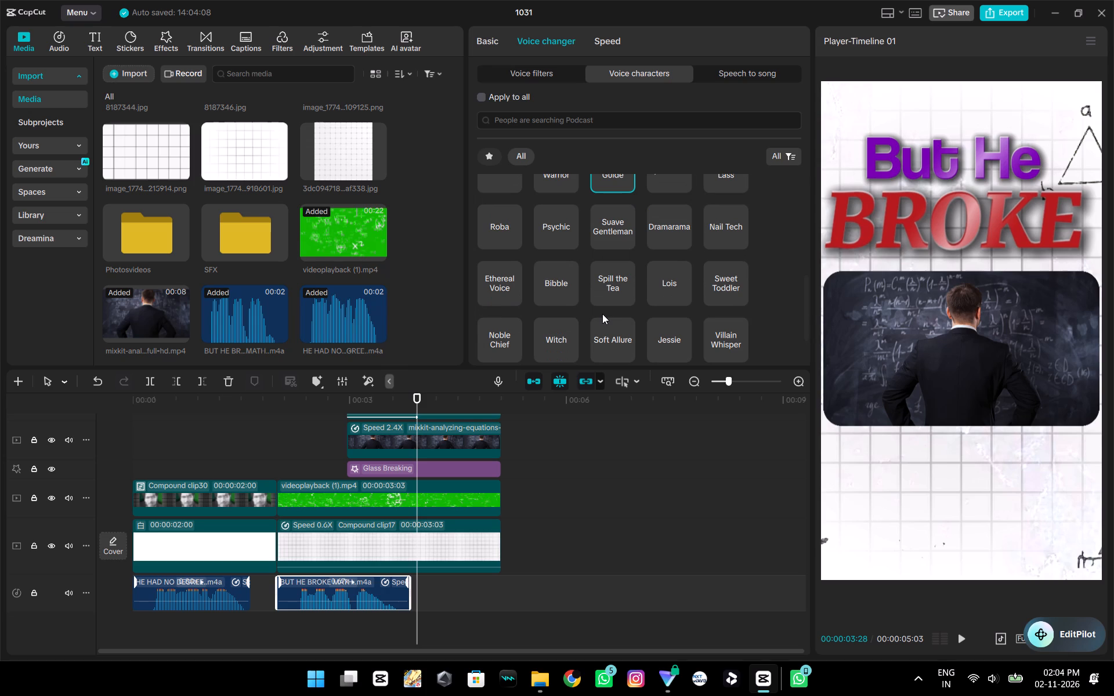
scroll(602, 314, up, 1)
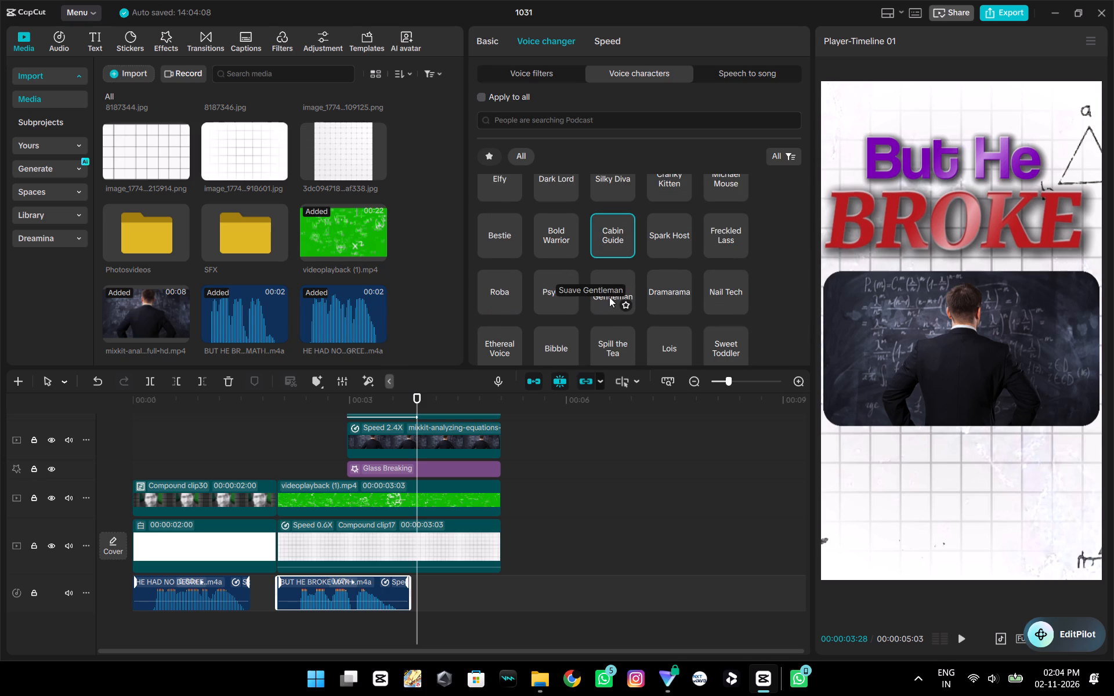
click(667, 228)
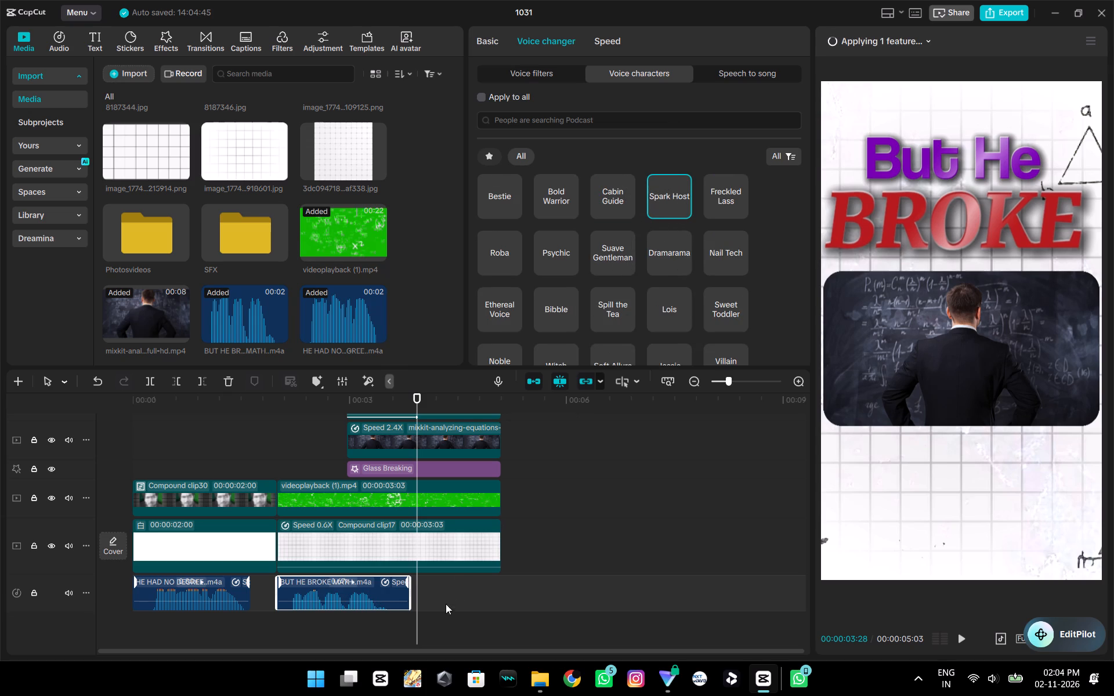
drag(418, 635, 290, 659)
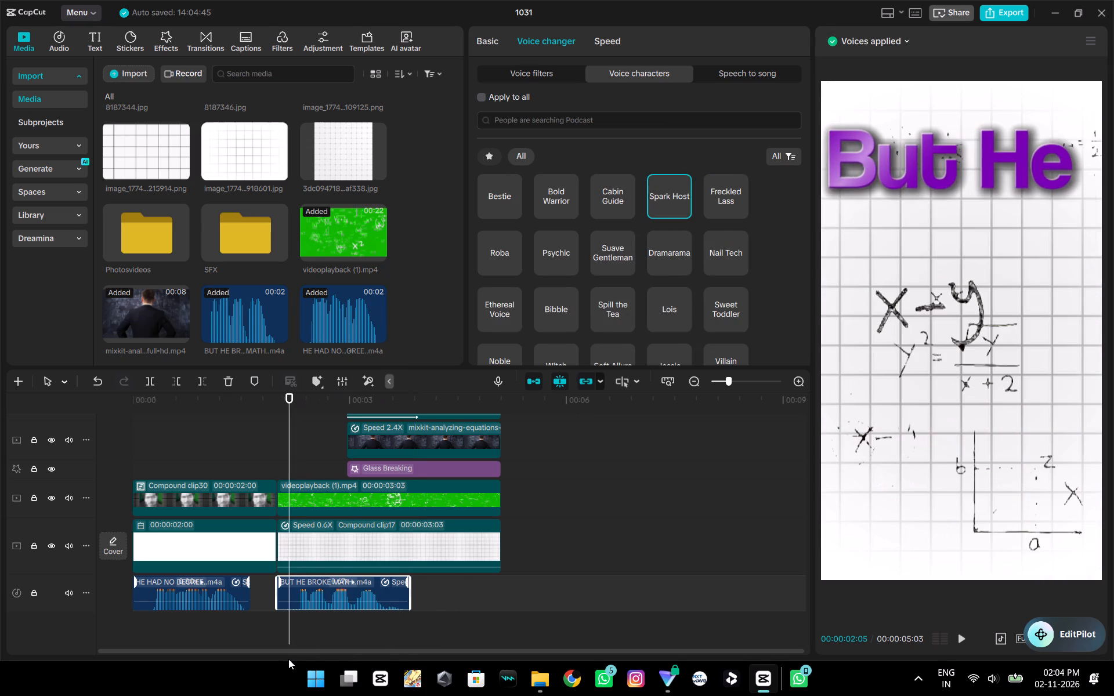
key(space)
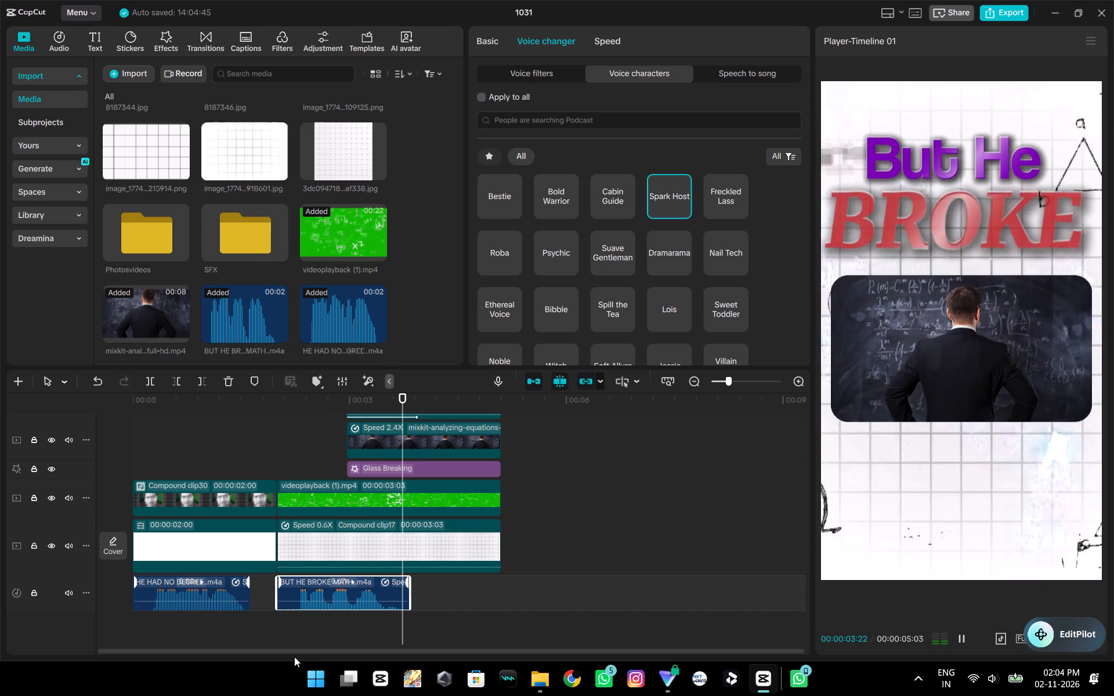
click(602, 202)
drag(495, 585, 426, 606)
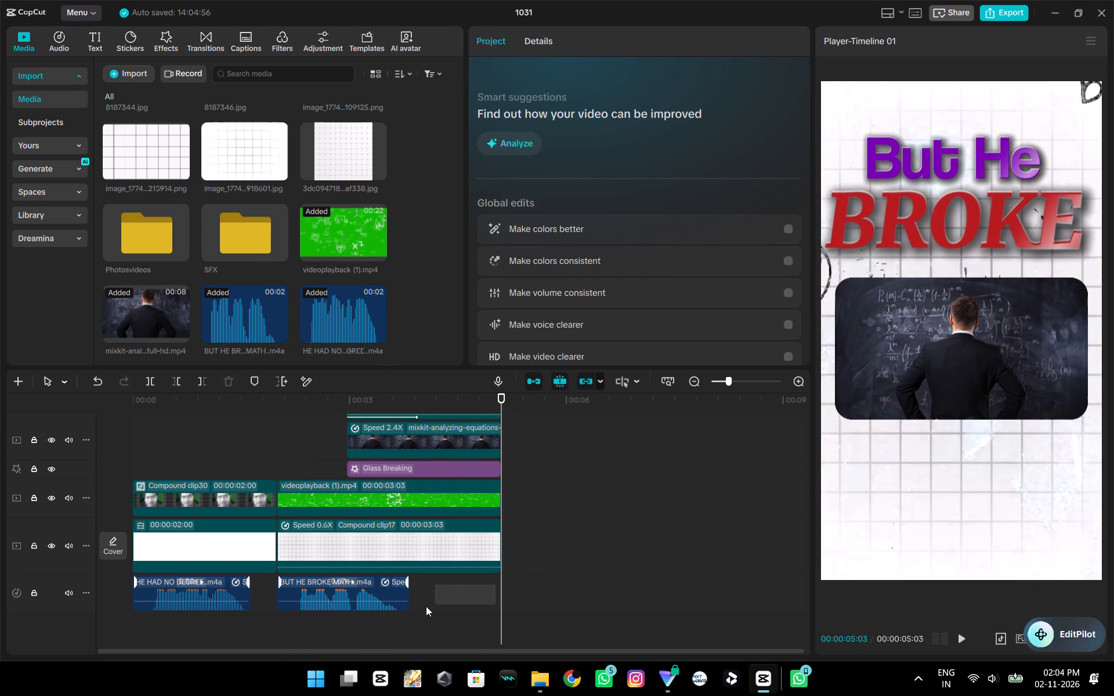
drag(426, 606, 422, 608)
Review both title scenes from the beginning, checking the BROKE title's timing against the voice-over.
scroll(458, 591, up, 1)
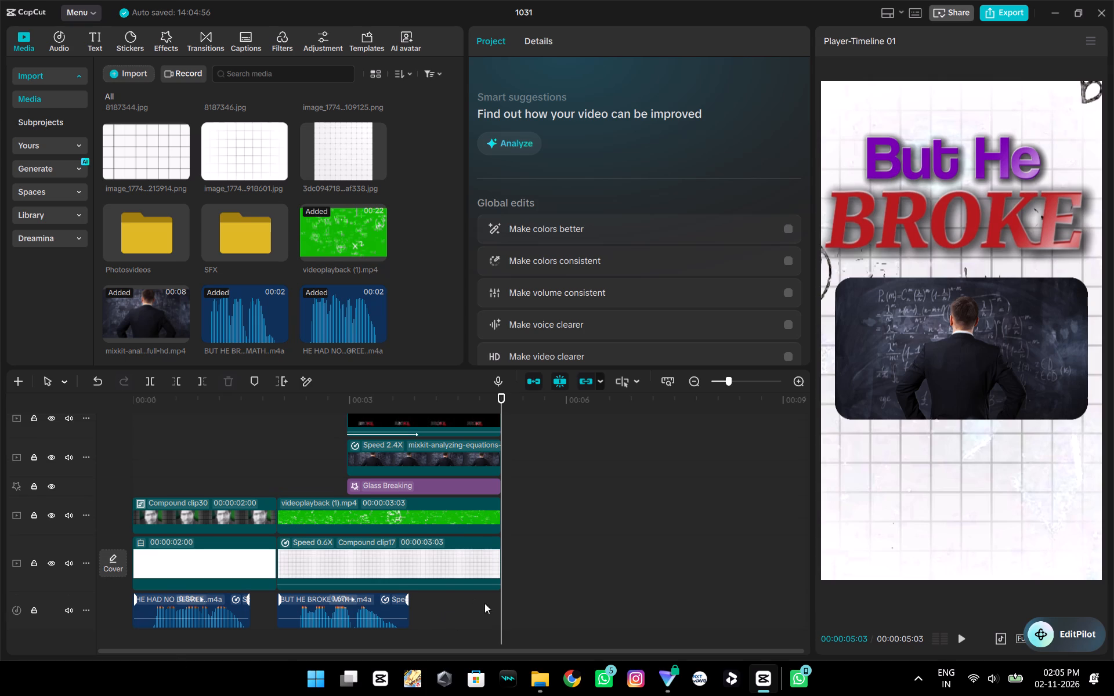
click(162, 445)
drag(162, 445, 117, 442)
key(space)
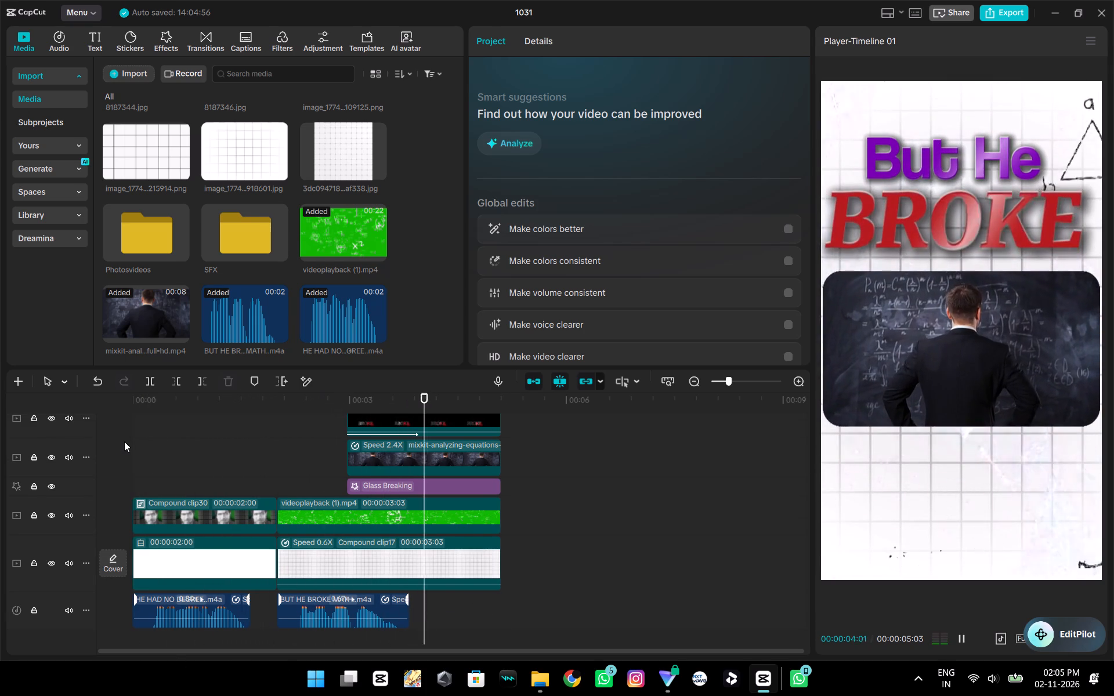
key(space)
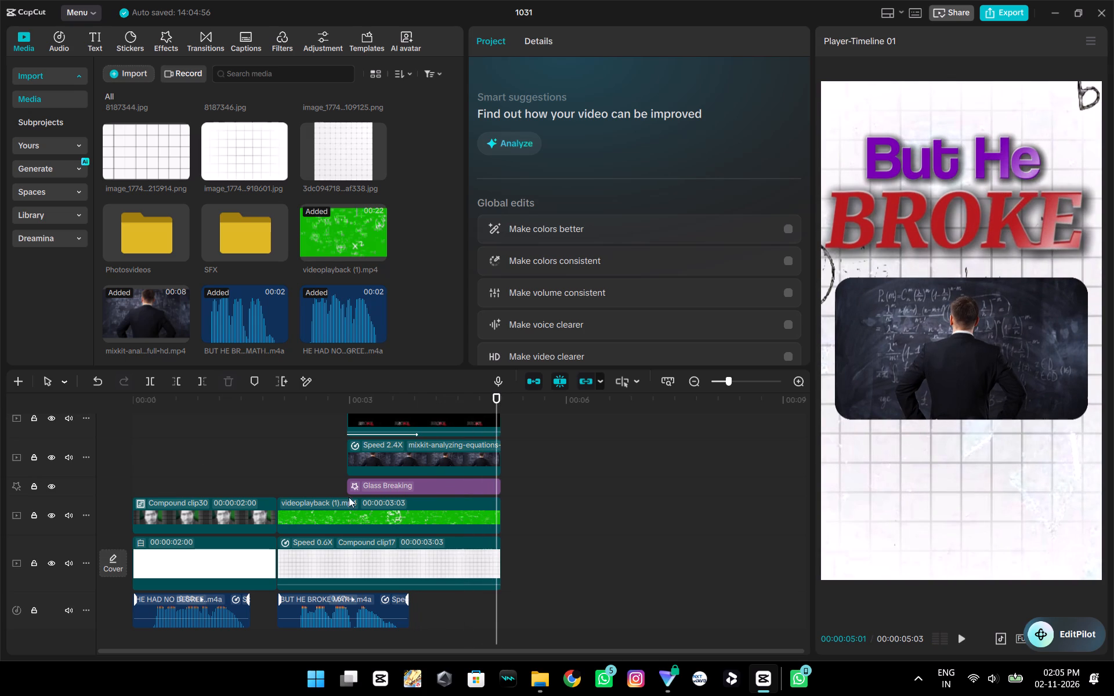
scroll(352, 463, down, 1)
click(286, 432)
key(space)
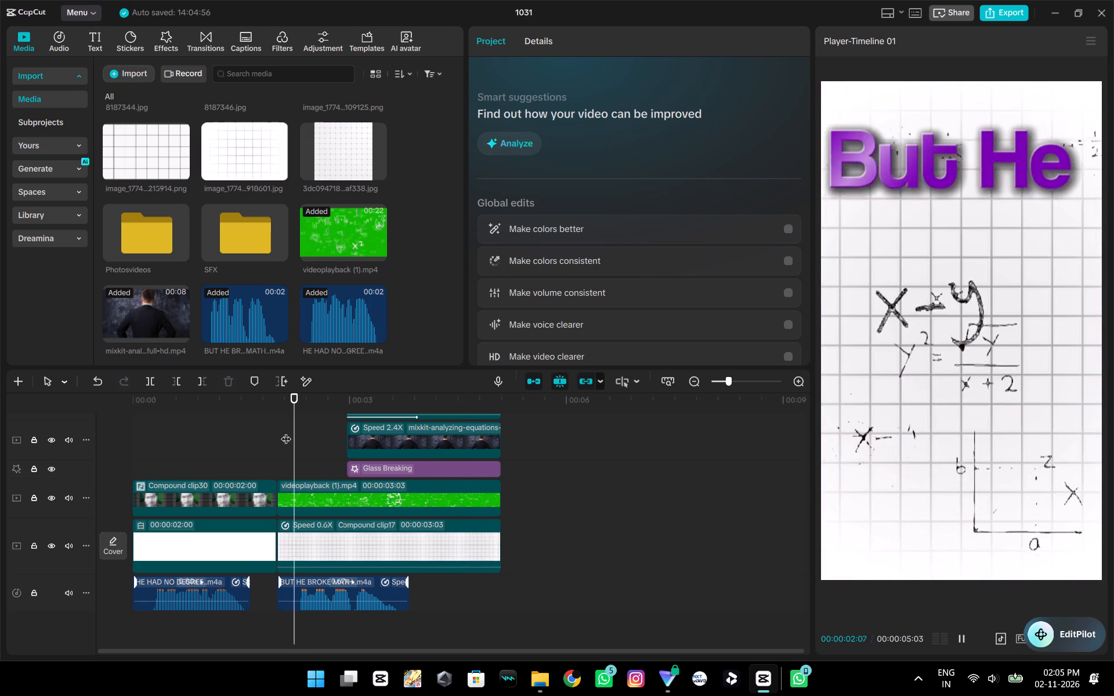
key(space)
Move the BROKE title clip earlier on its track so it starts at about 00:00:02:22, and check the timing in playback.
double_click(330, 437)
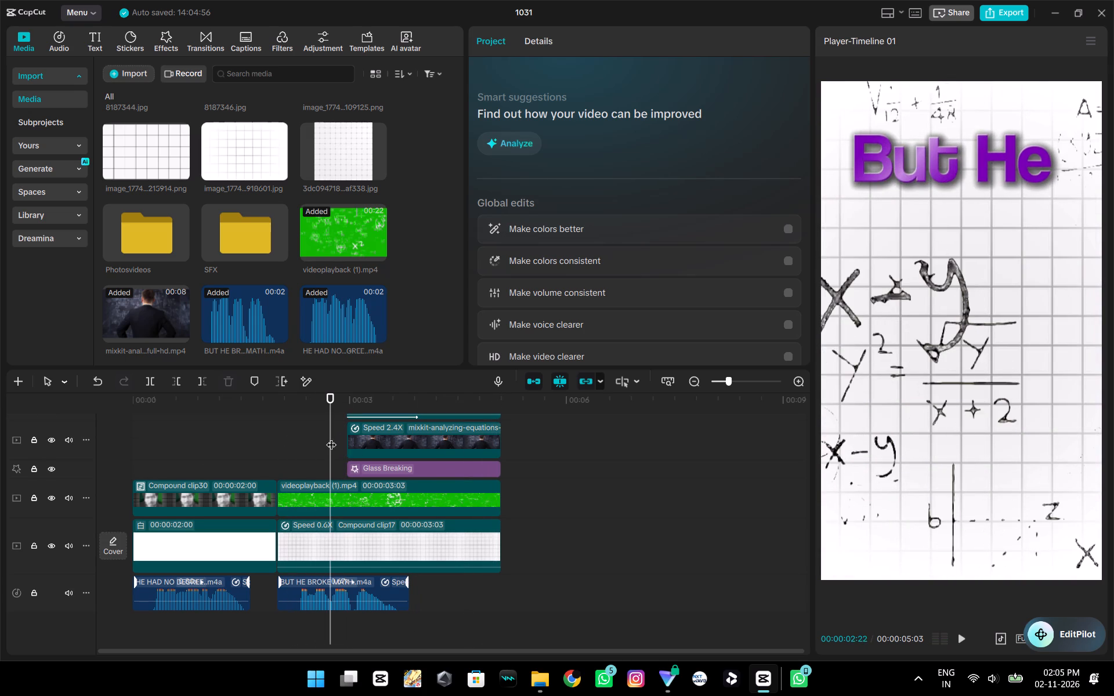
scroll(355, 468, up, 3)
drag(384, 455, 360, 455)
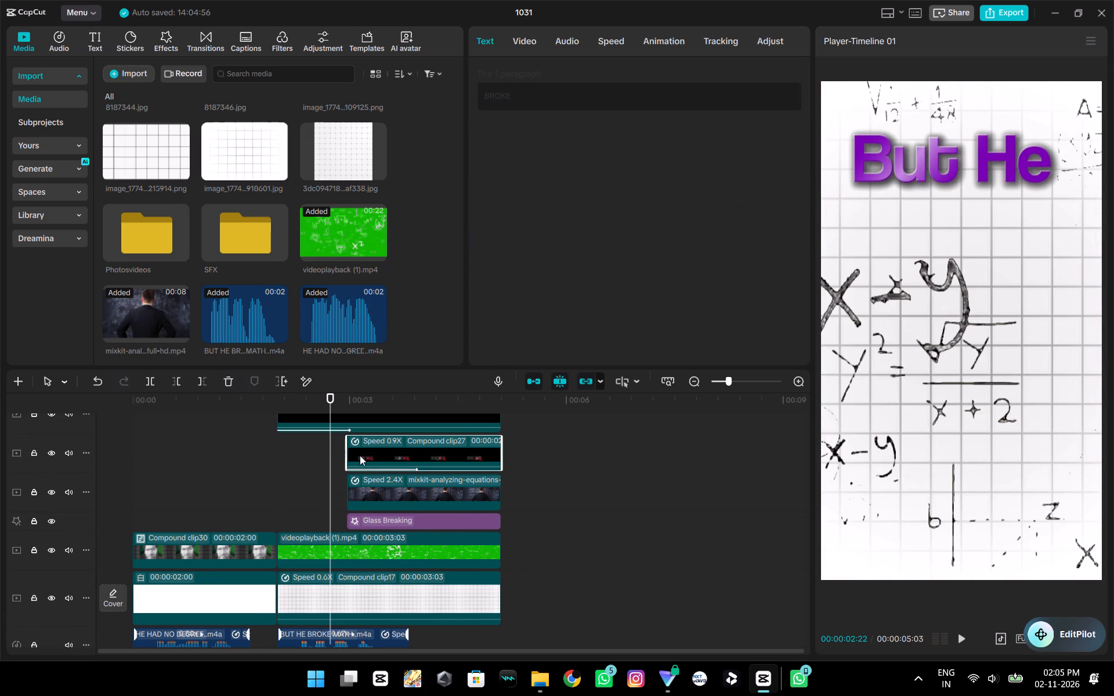
drag(360, 455, 366, 455)
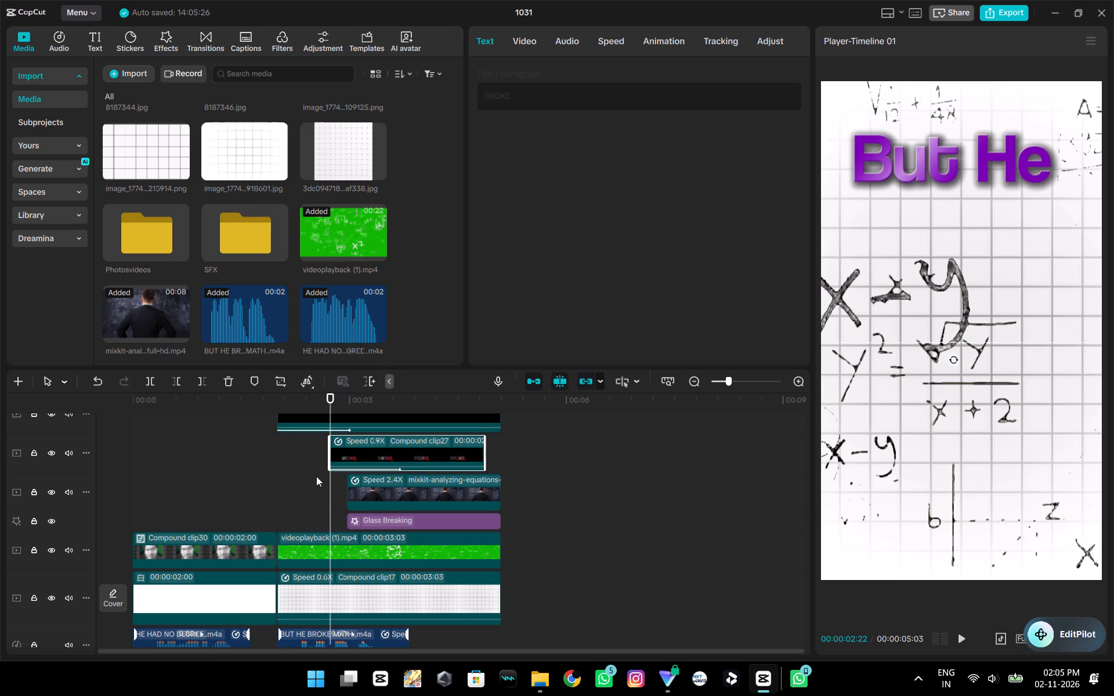
click(274, 476)
key(space)
key(space)
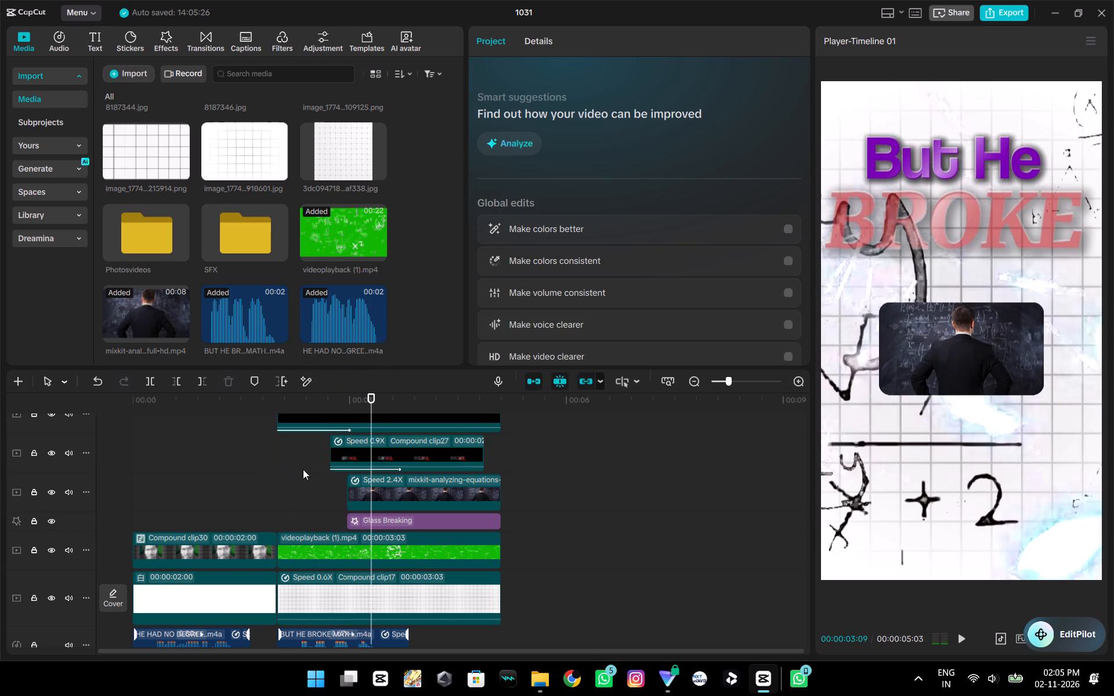
Replace the BROKE title clip's entrance animation with Zoom In.
click(360, 456)
click(661, 33)
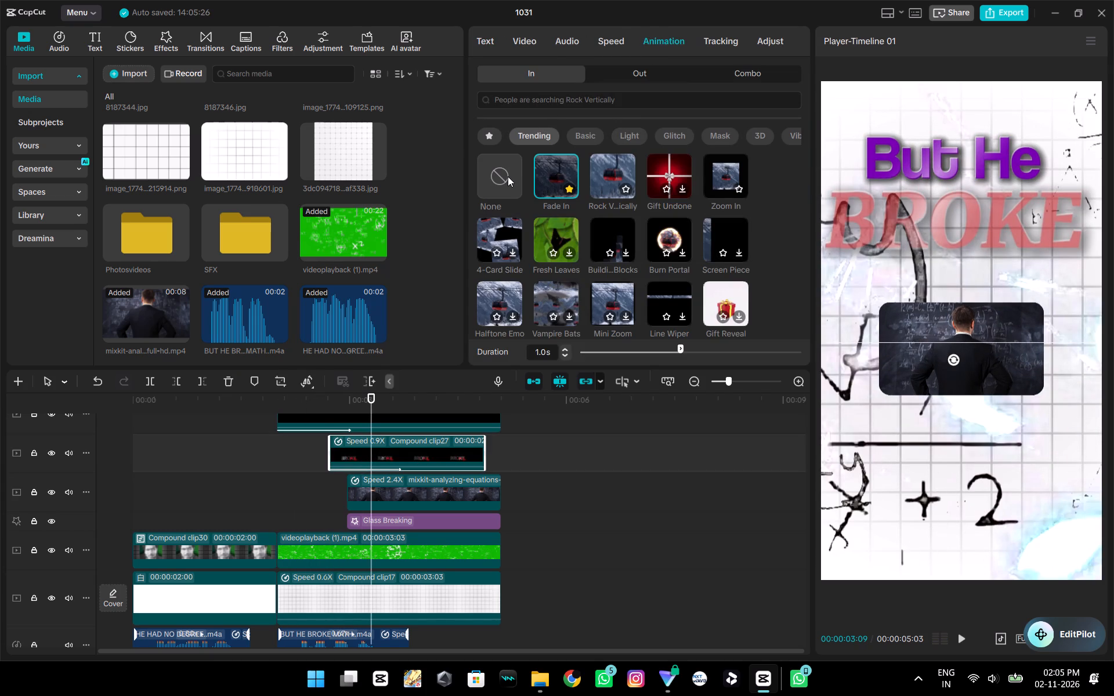
click(734, 177)
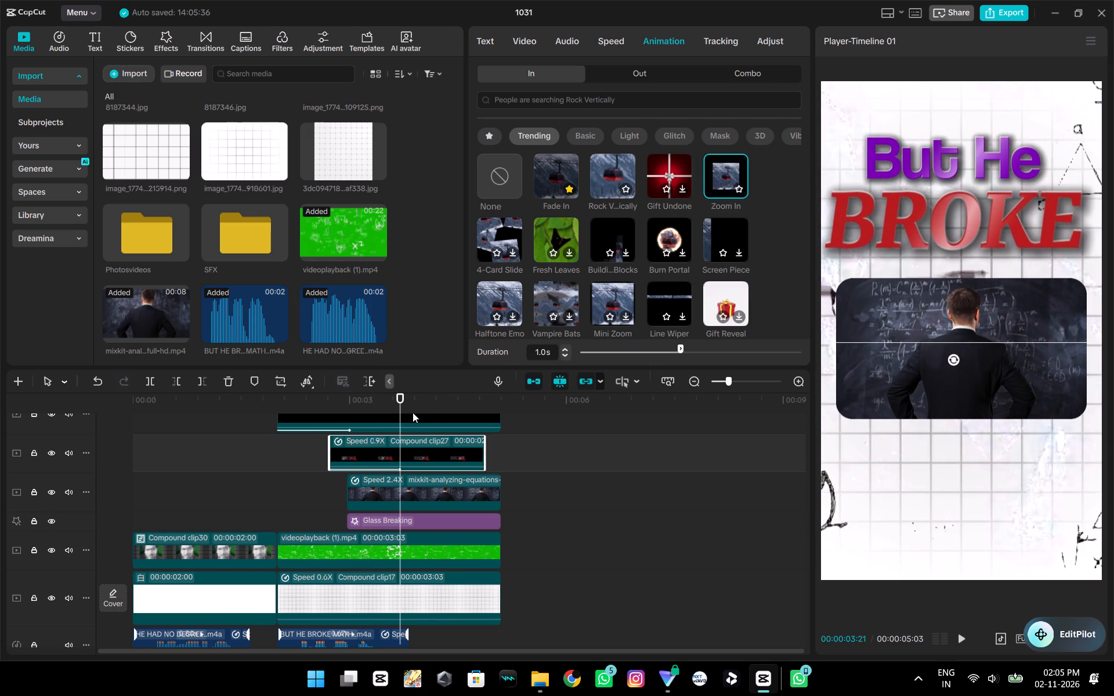
Play back the second title scene and check the BROKE title's Zoom In entrance against the voice-over.
click(301, 462)
key(space)
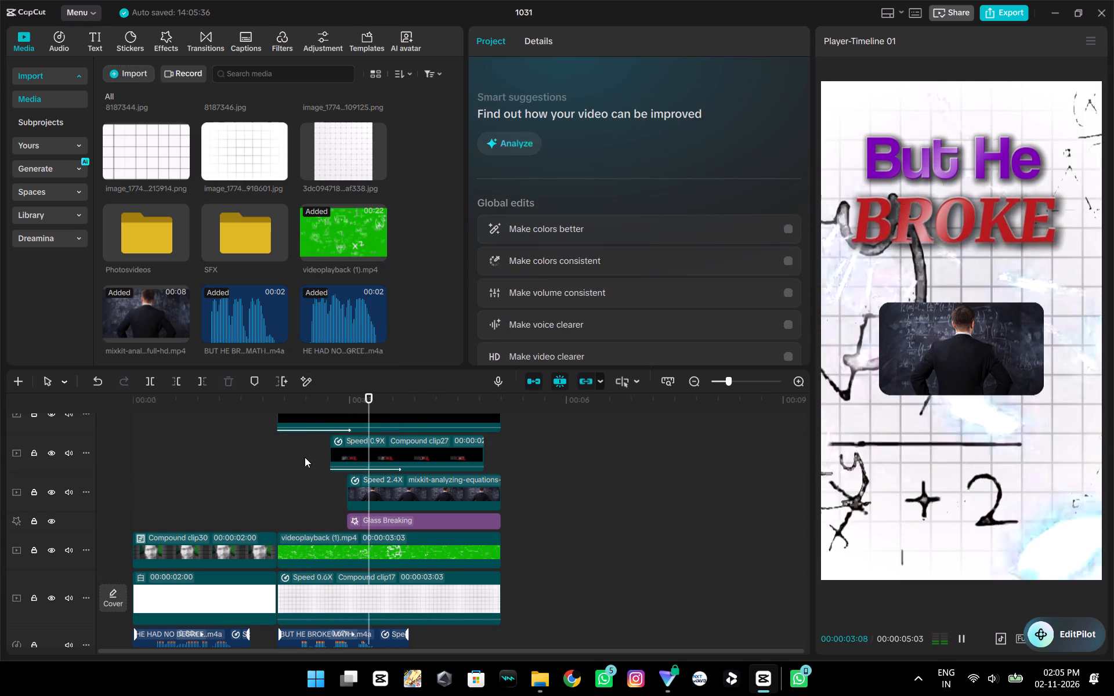
key(space)
scroll(468, 488, down, 1)
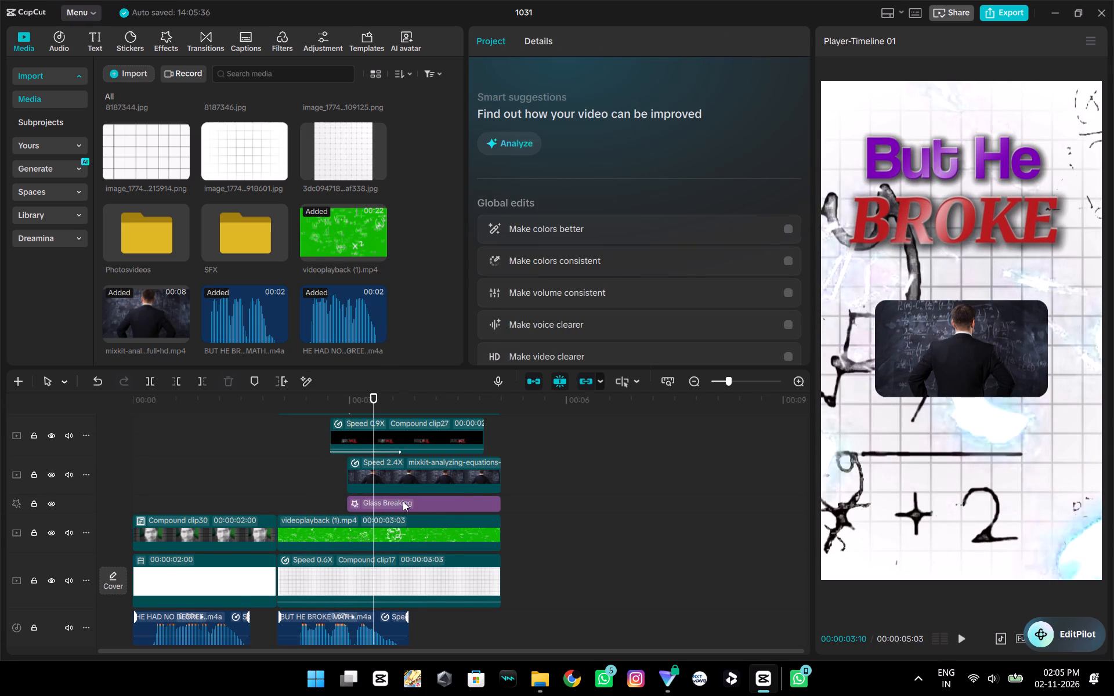
drag(370, 393, 353, 397)
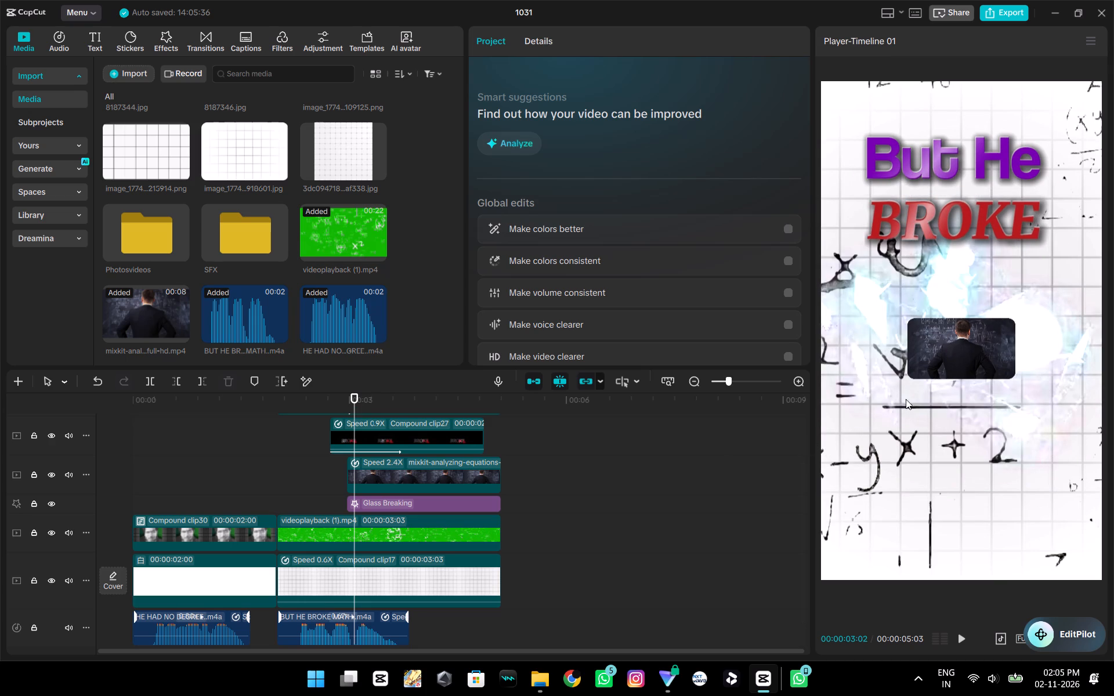
scroll(715, 459, down, 3)
scroll(546, 501, up, 3)
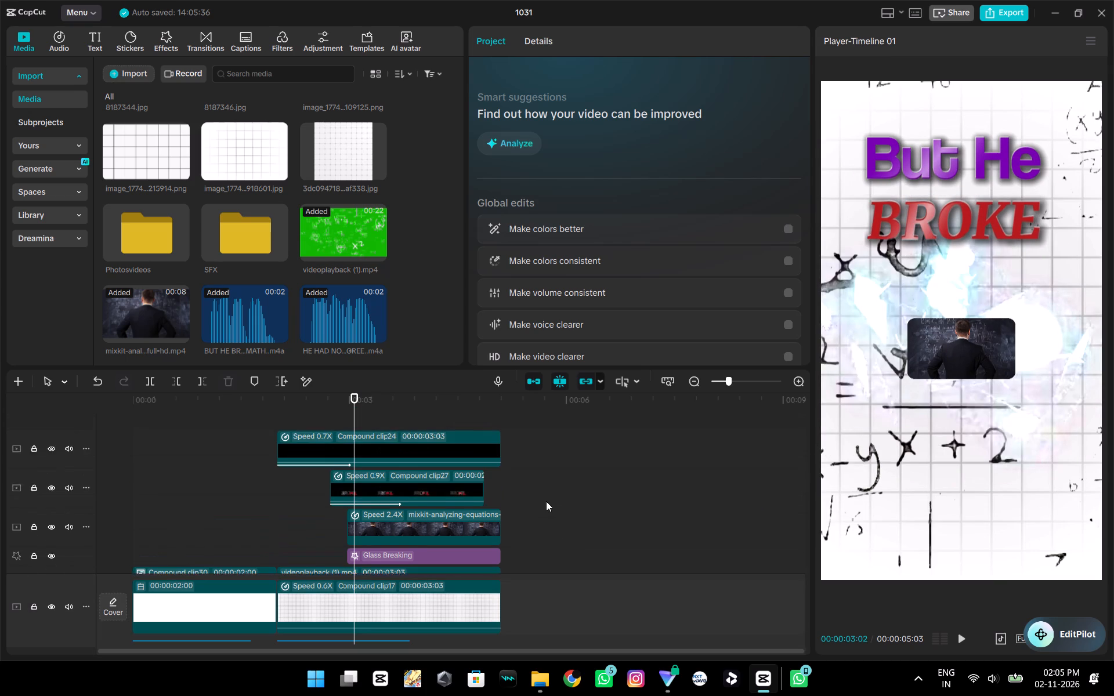
scroll(546, 501, up, 3)
double_click(280, 422)
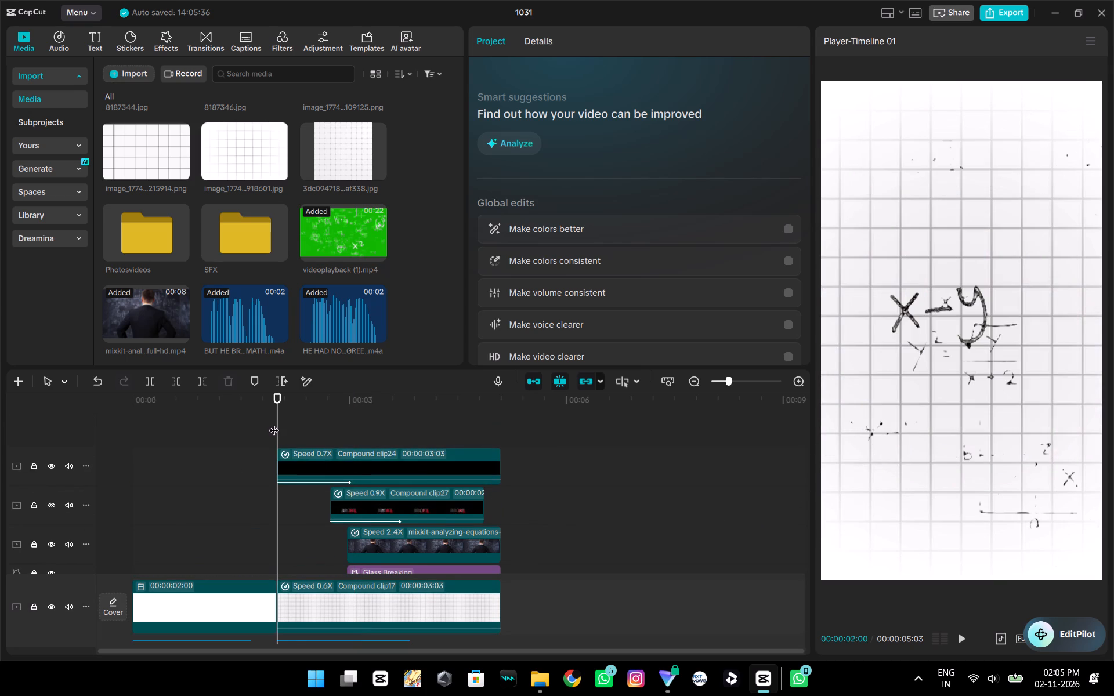
key(space)
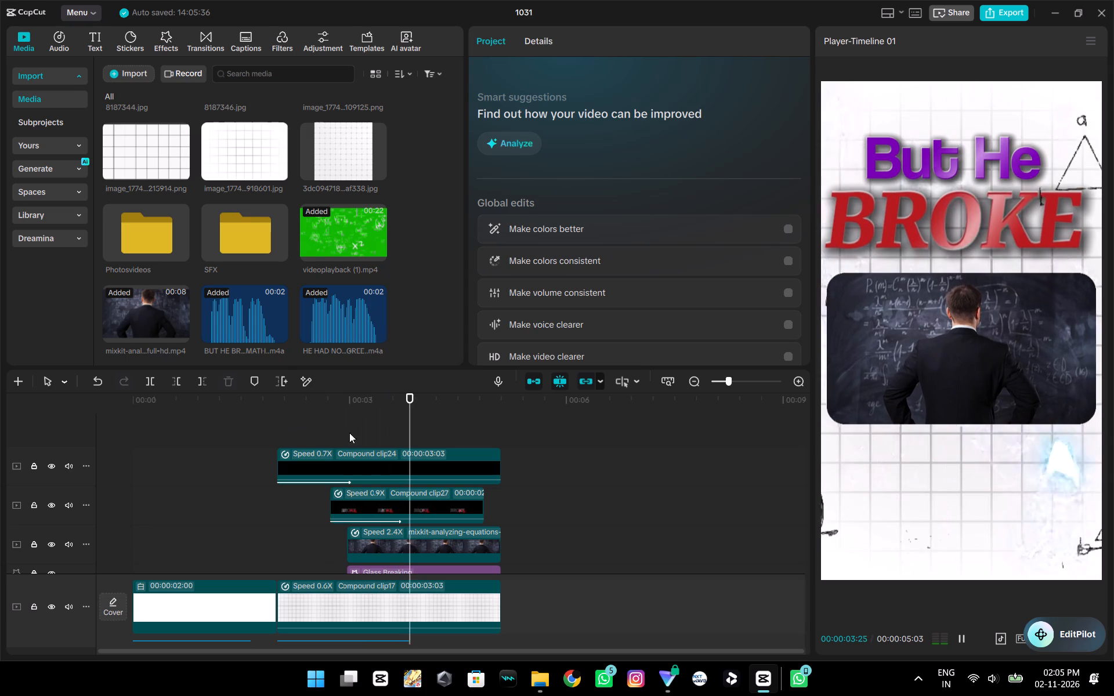
key(space)
drag(431, 411, 372, 421)
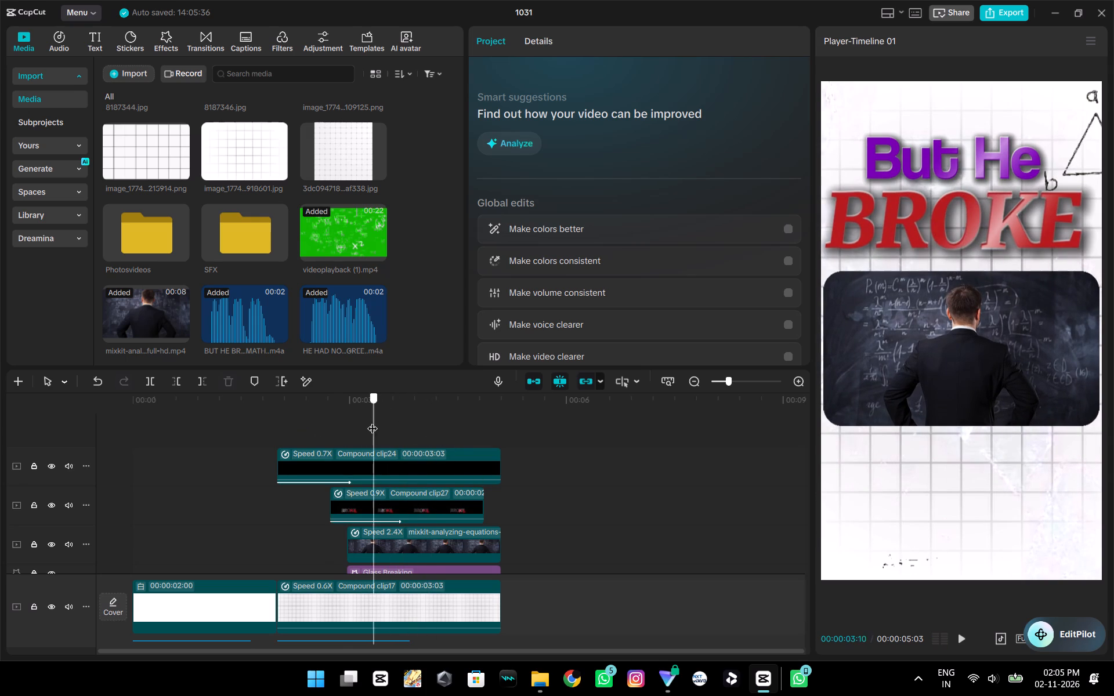
drag(372, 421, 349, 426)
Combine the second scene's But He and BROKE titles, mixkit video, Glass Breaking effect and videoplayback overlay into one compound clip.
scroll(401, 503, down, 7)
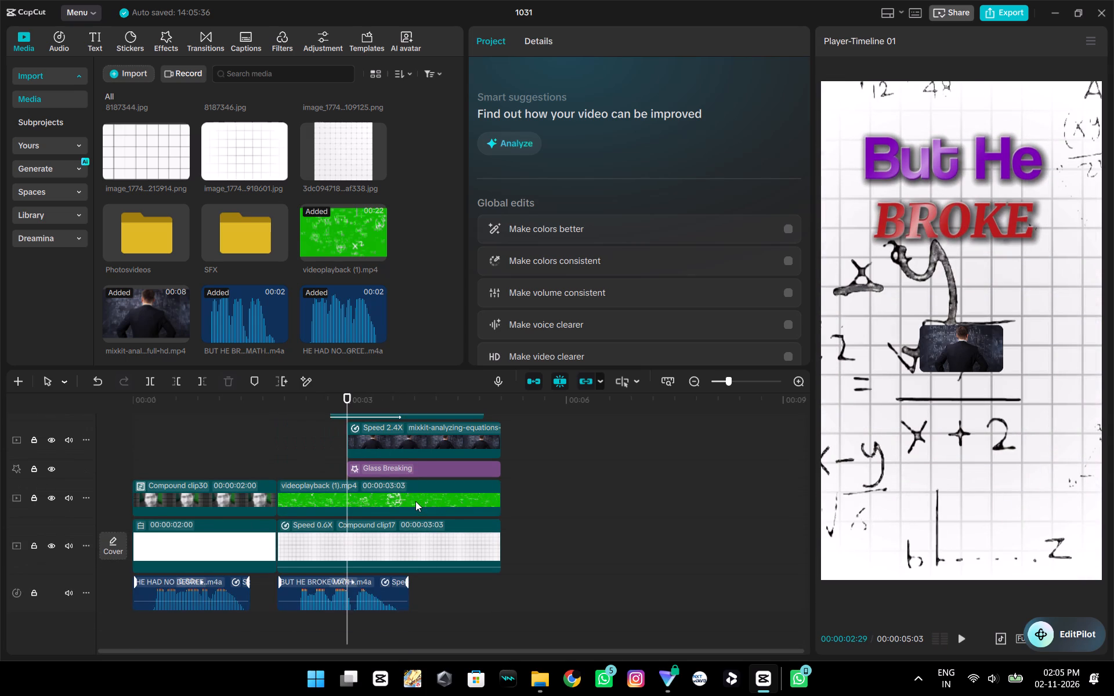
scroll(464, 487, up, 6)
scroll(467, 477, down, 4)
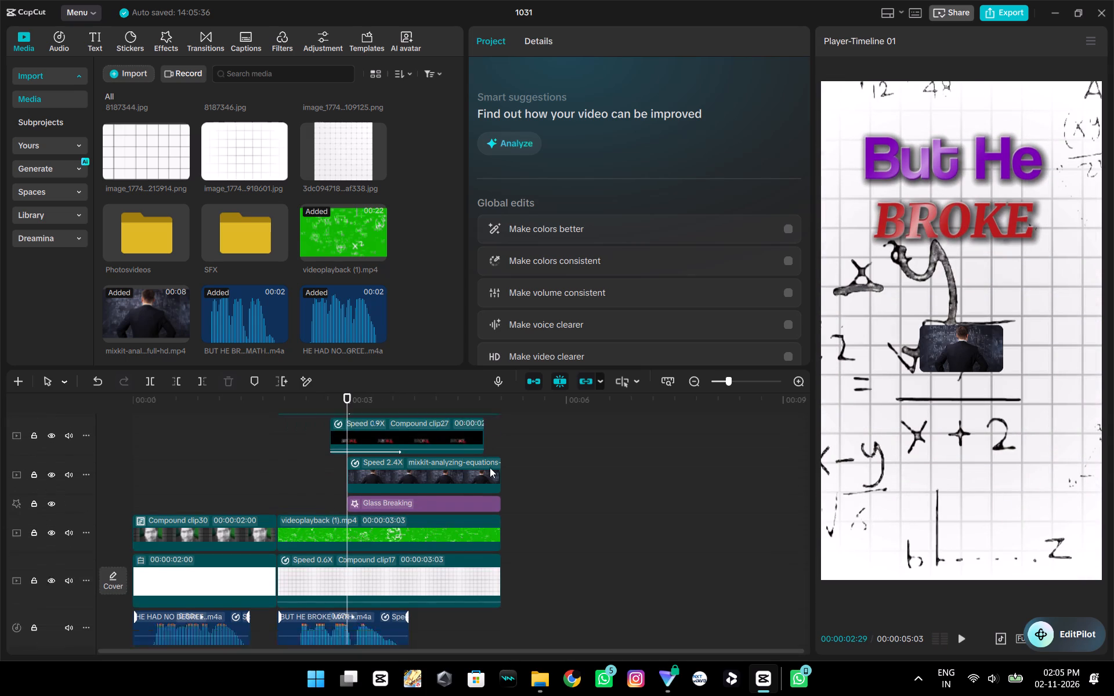
scroll(490, 467, down, 1)
drag(531, 503, 437, 411)
scroll(442, 415, up, 4)
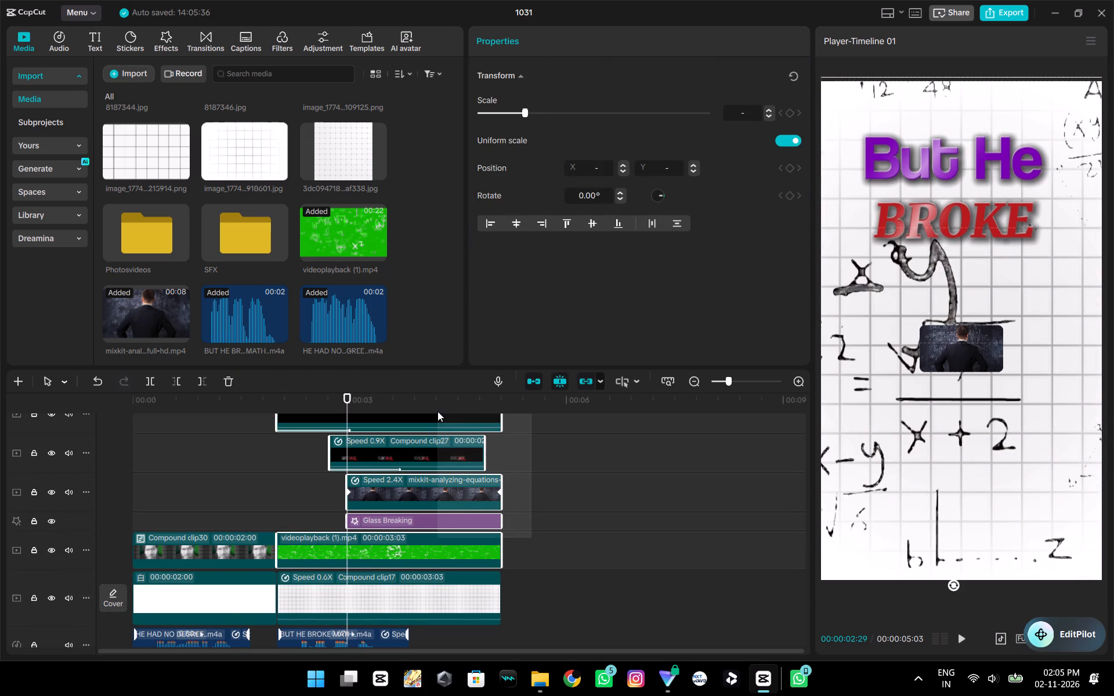
drag(437, 411, 429, 347)
key(alt+g)
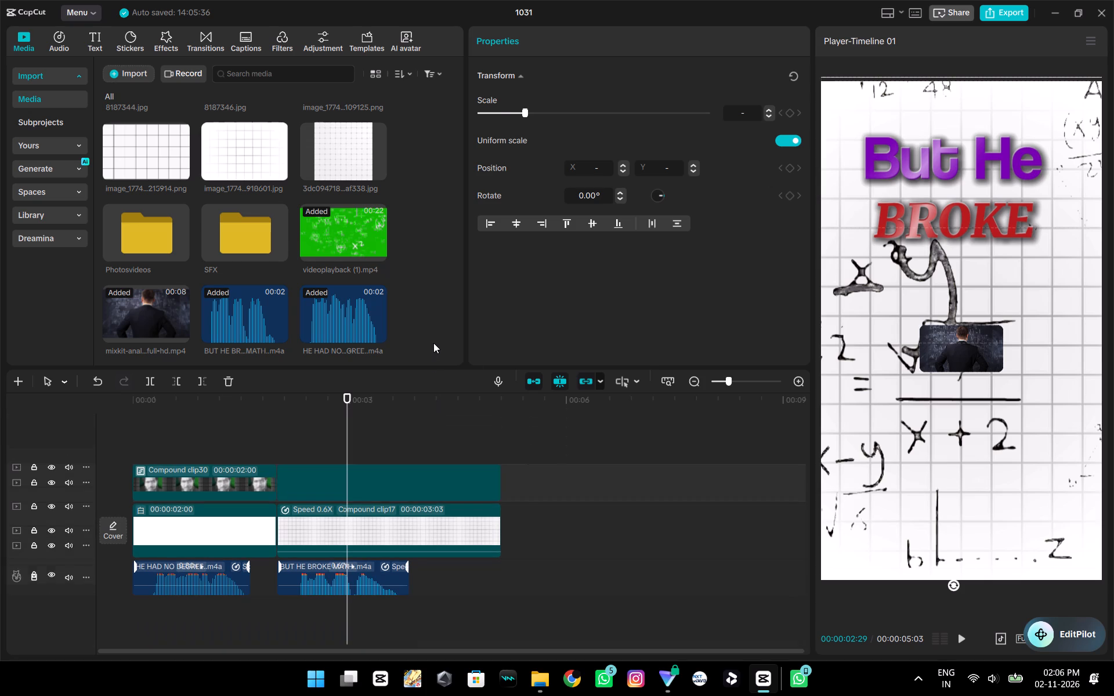
Add a default text clip above the second scene's compound clip at 00:00:02:00 and make it read MATH.
click(288, 449)
drag(288, 448, 278, 449)
scroll(370, 448, up, 5)
click(99, 40)
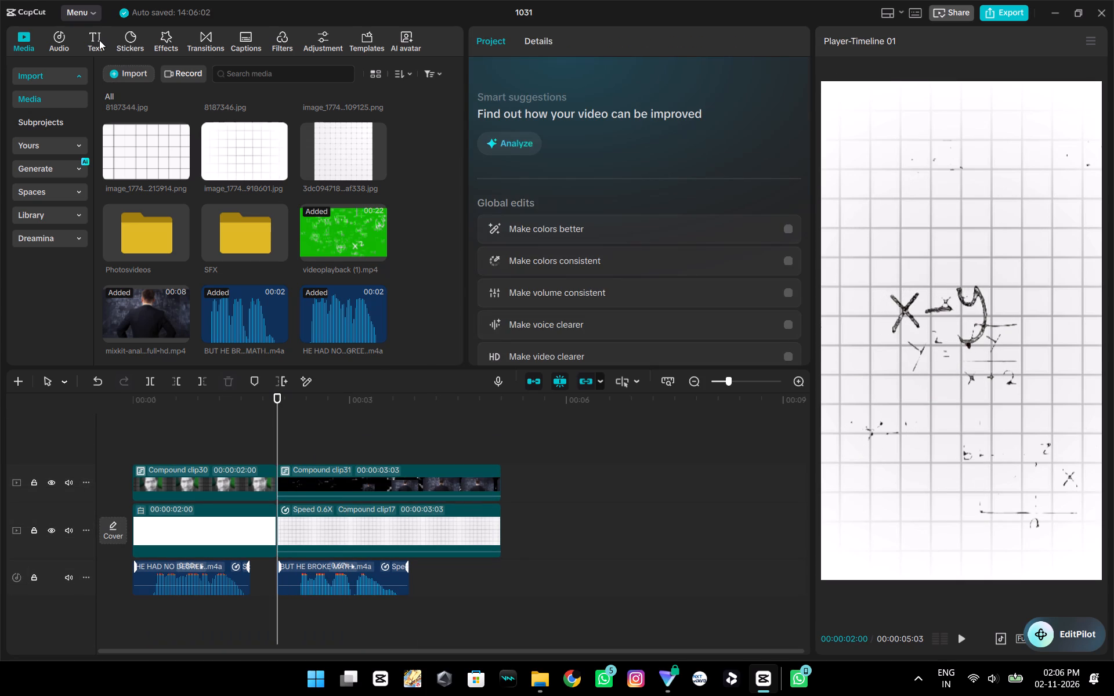
drag(132, 97, 282, 445)
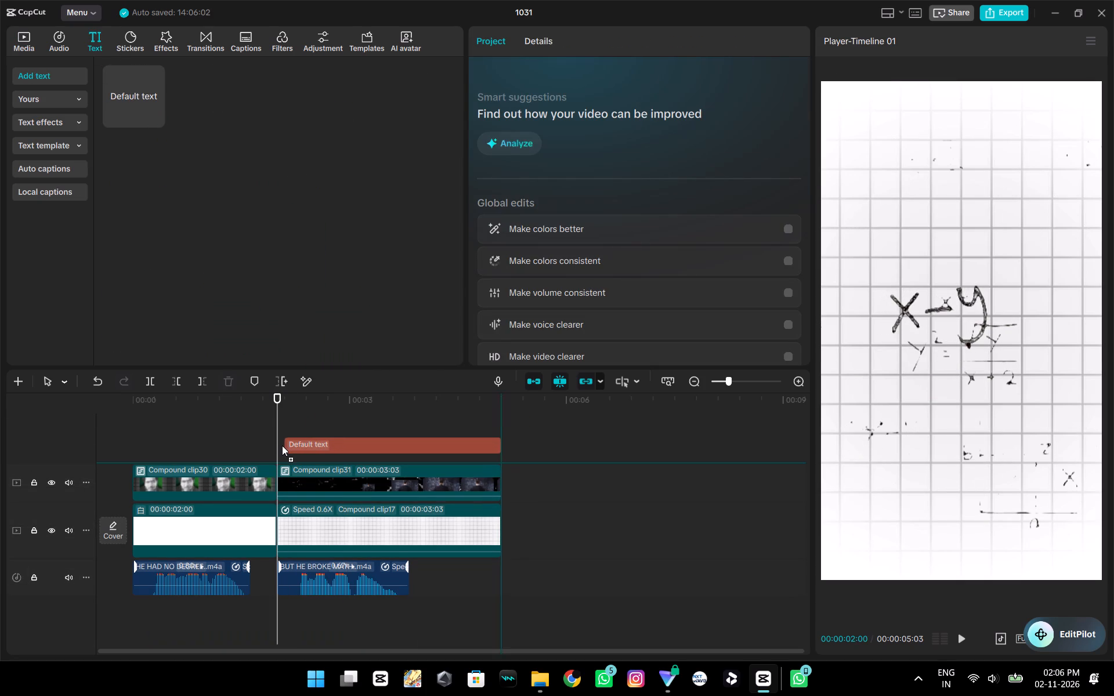
drag(282, 445, 277, 450)
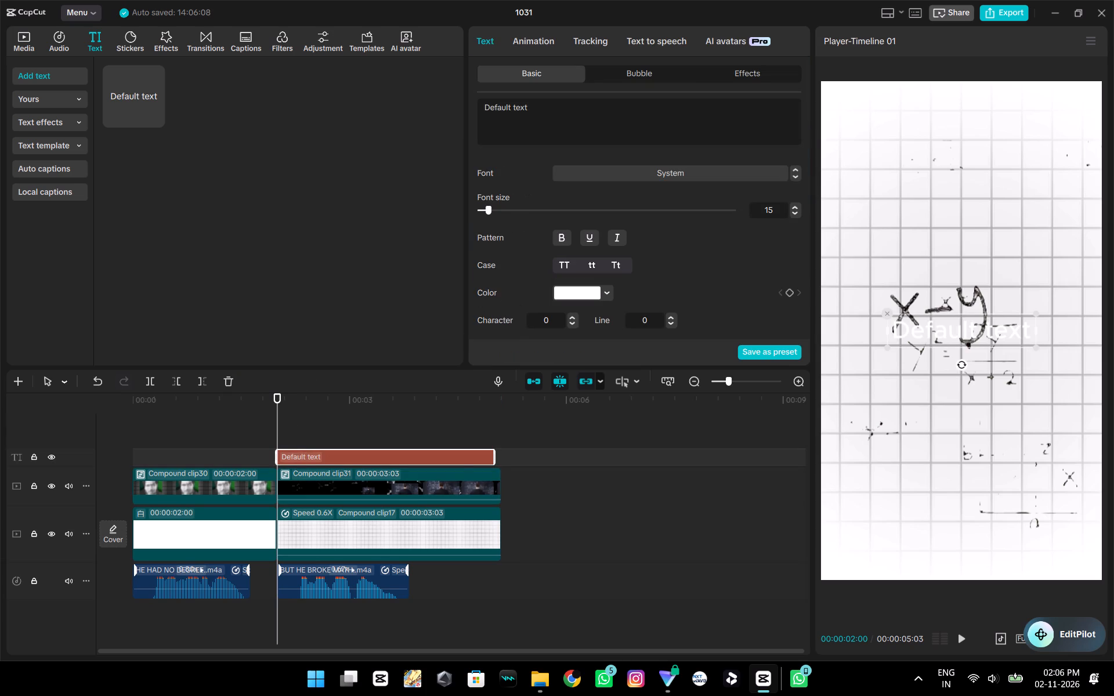
drag(542, 107, 451, 123)
drag(530, 110, 475, 100)
key(m)
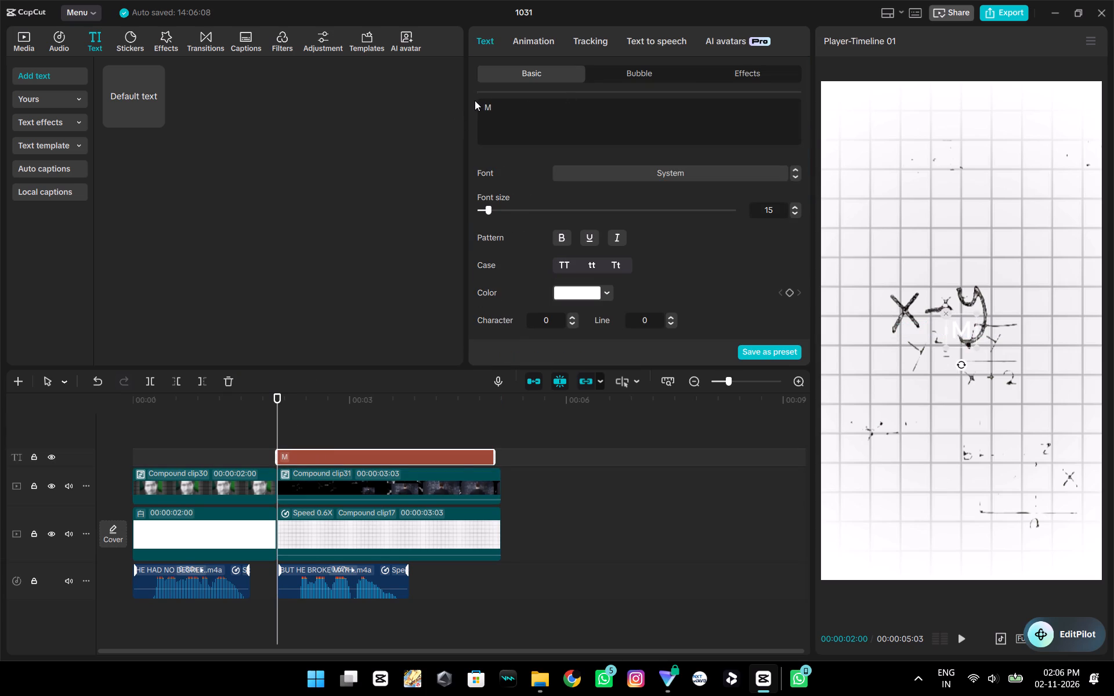
text(ATH)
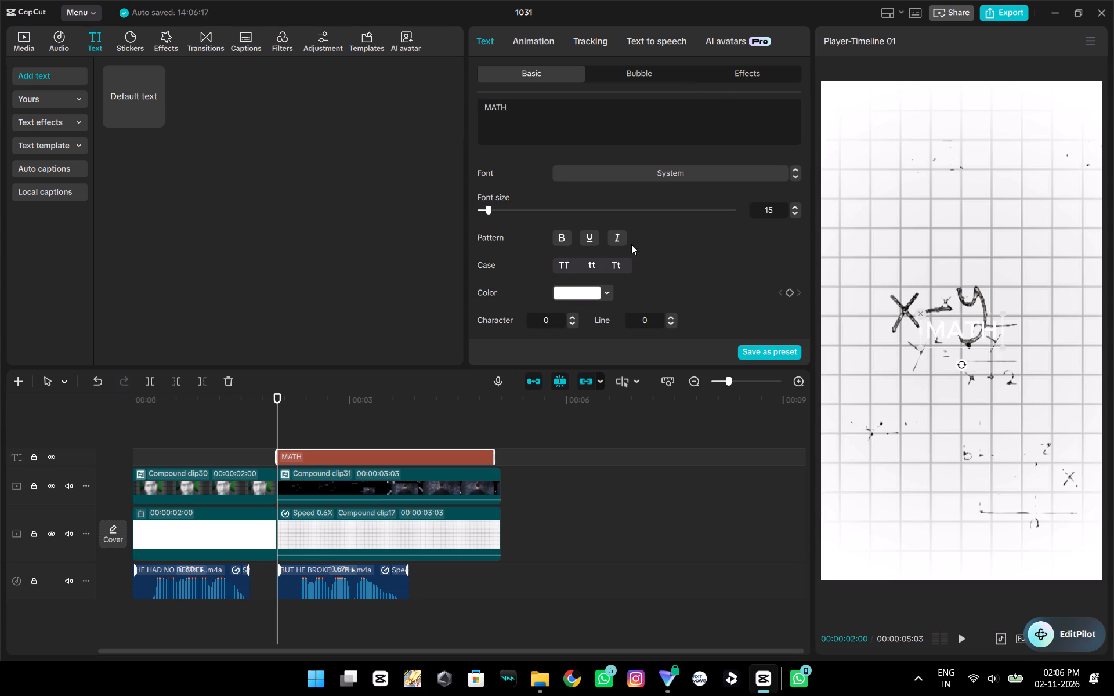
Set the MATH title's font to Coolvetica Regular, found by searching COOL, and centre the title horizontally in the frame's lower part.
drag(955, 332, 954, 233)
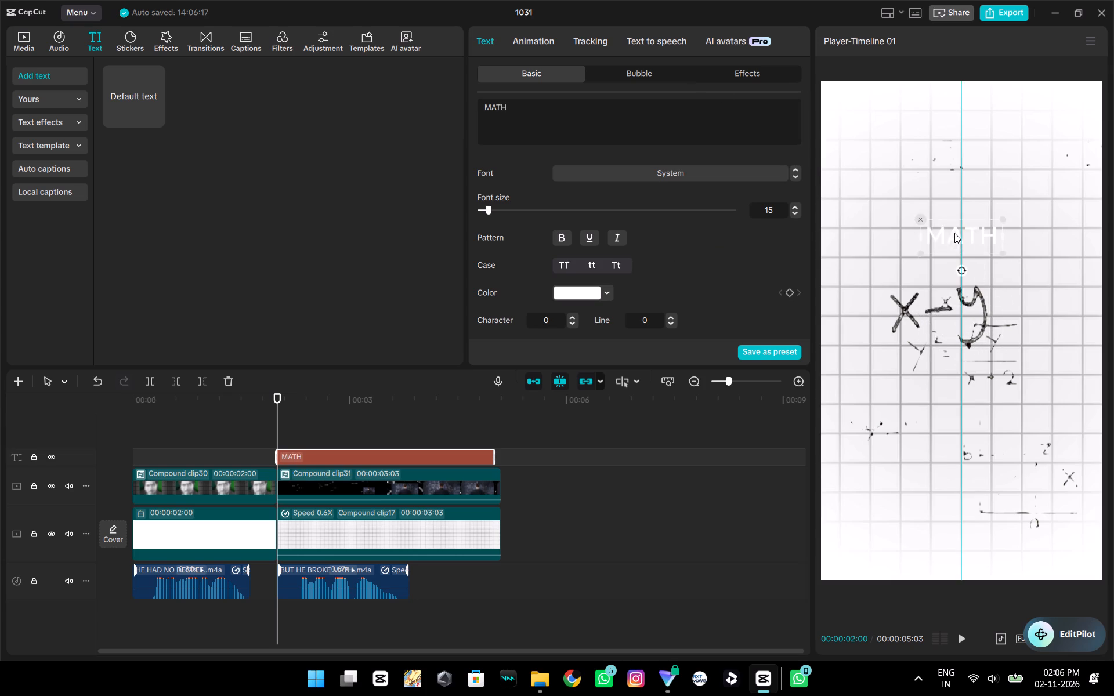
drag(954, 233, 954, 233)
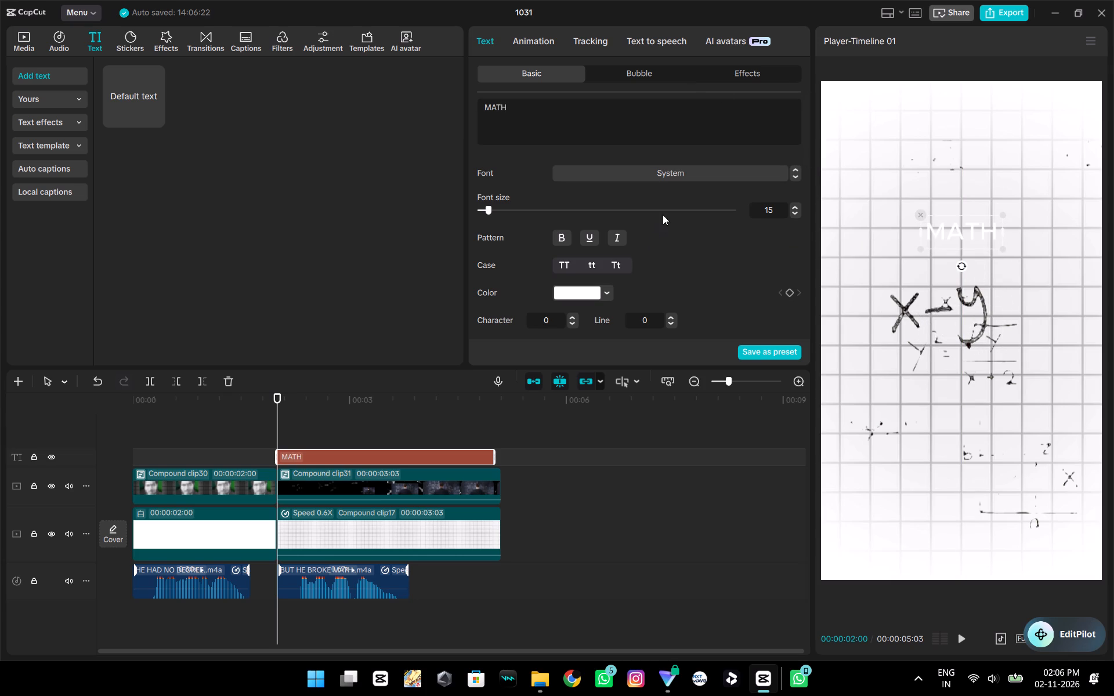
click(669, 173)
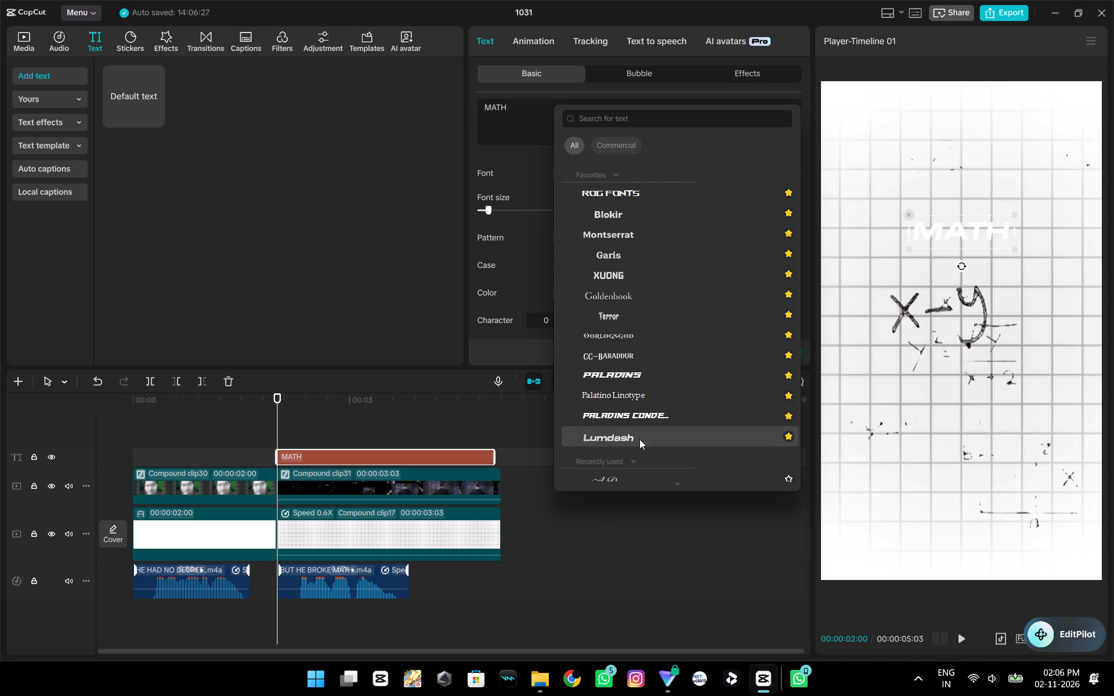
scroll(648, 250, up, 3)
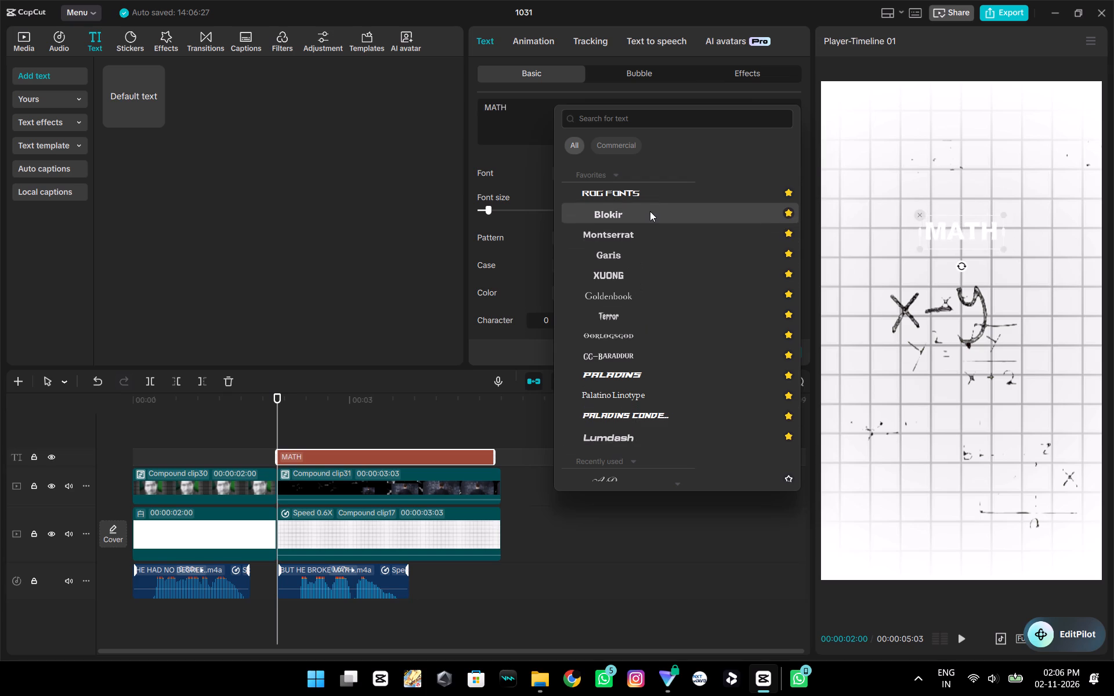
click(654, 116)
text(COOL)
key(Return)
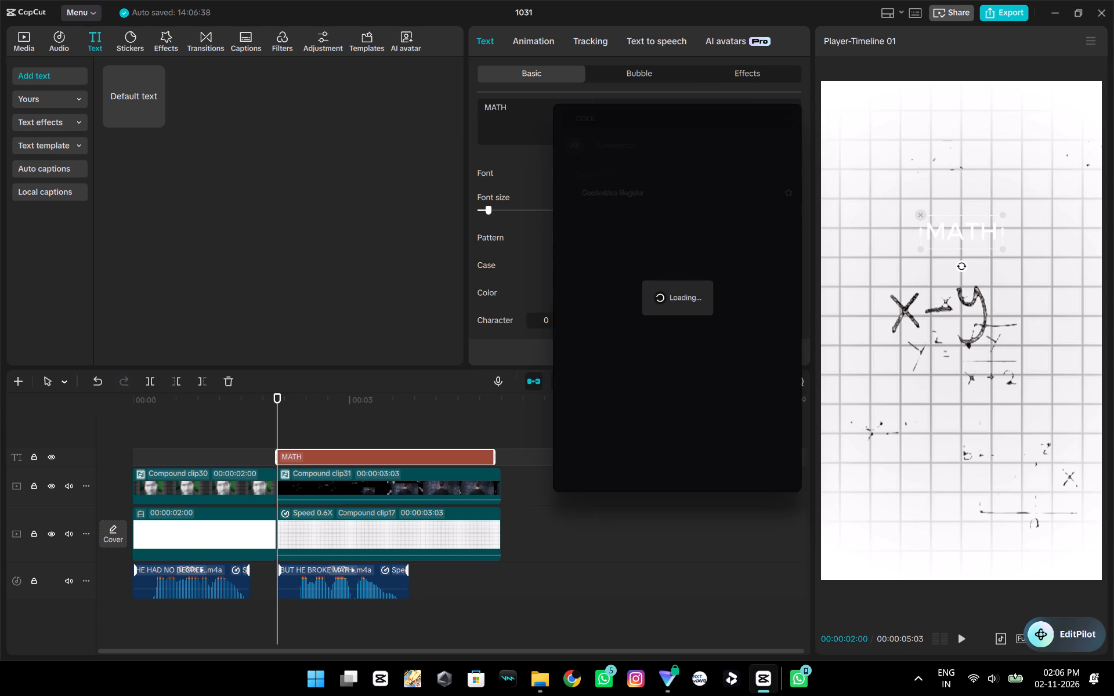
click(639, 190)
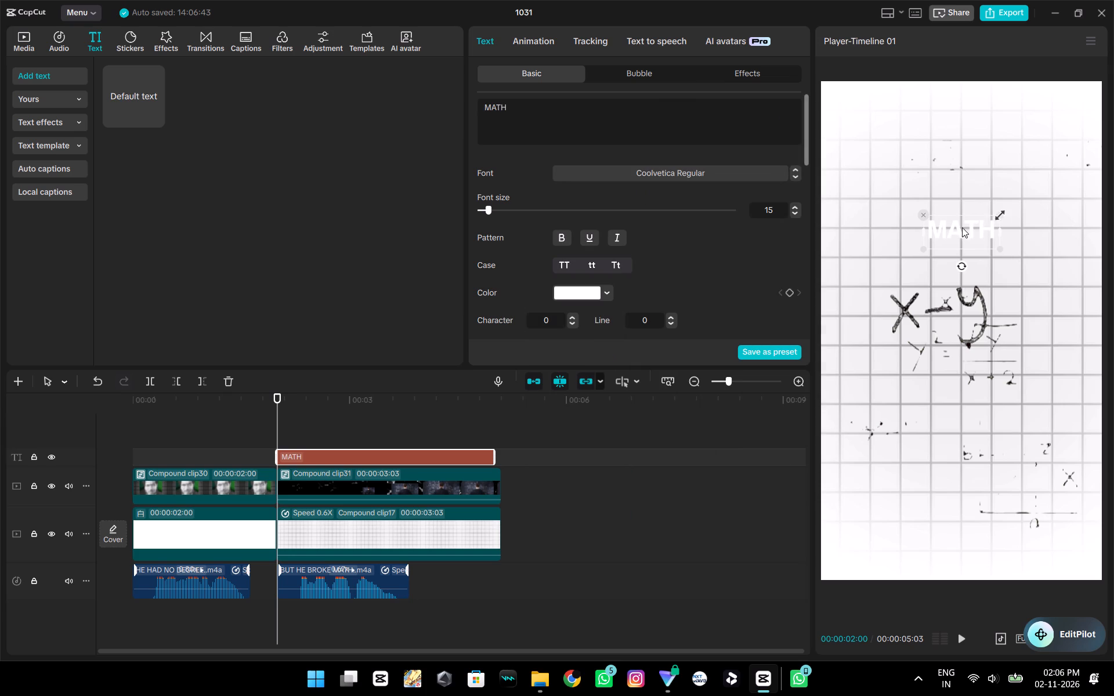
drag(960, 231, 959, 474)
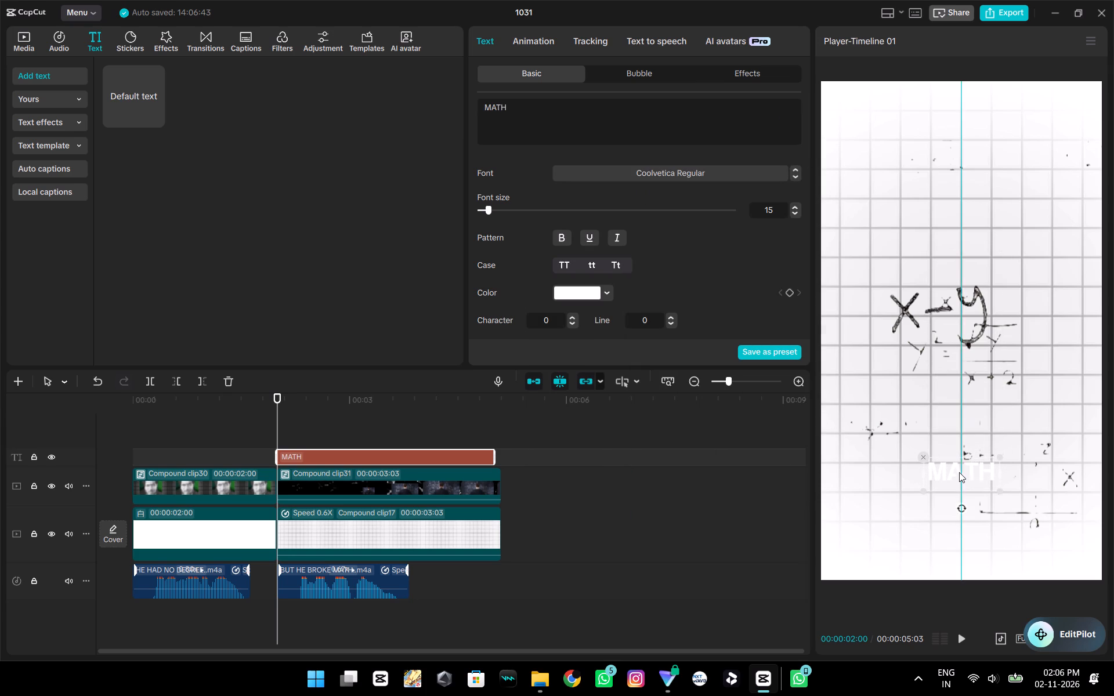
Colour the MATH title dark green, hex 004E09.
click(576, 291)
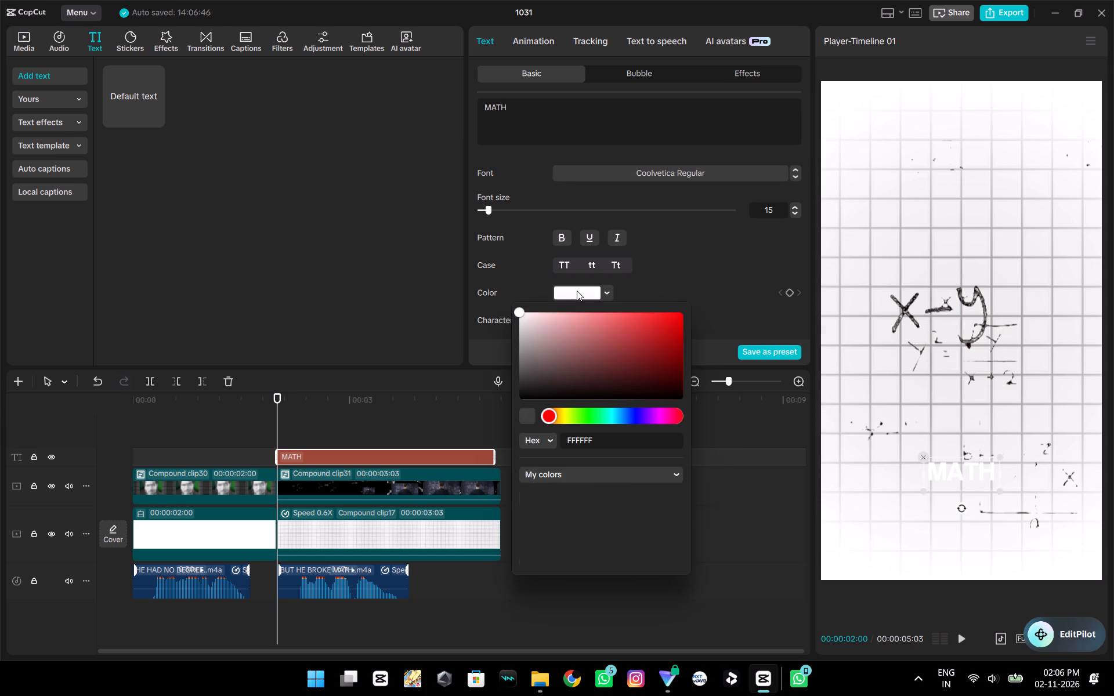
click(540, 513)
scroll(568, 519, down, 1)
click(556, 506)
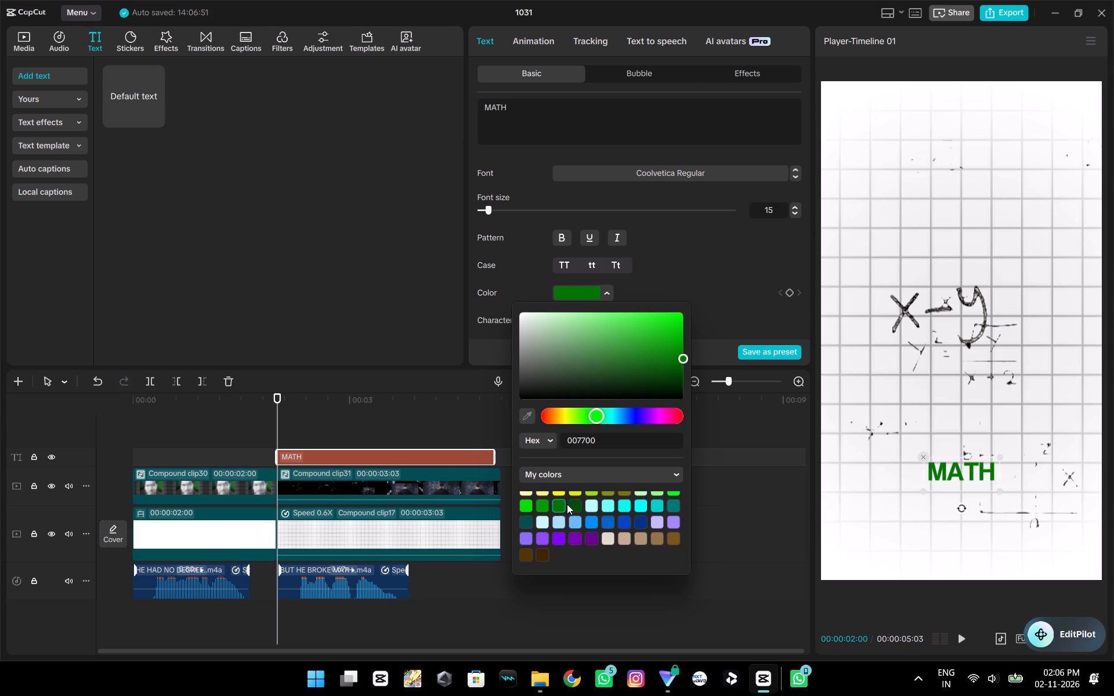
click(573, 505)
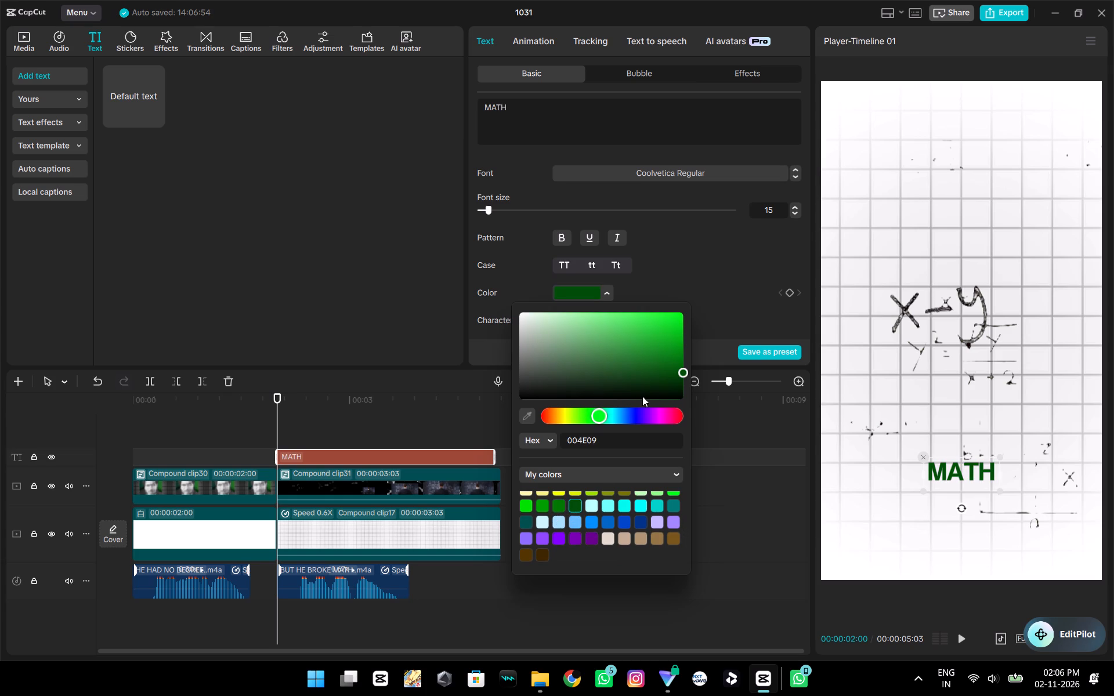
Extend the MATH text clip's end to match the end of the second scene's clips at 00:00:05:03.
click(226, 493)
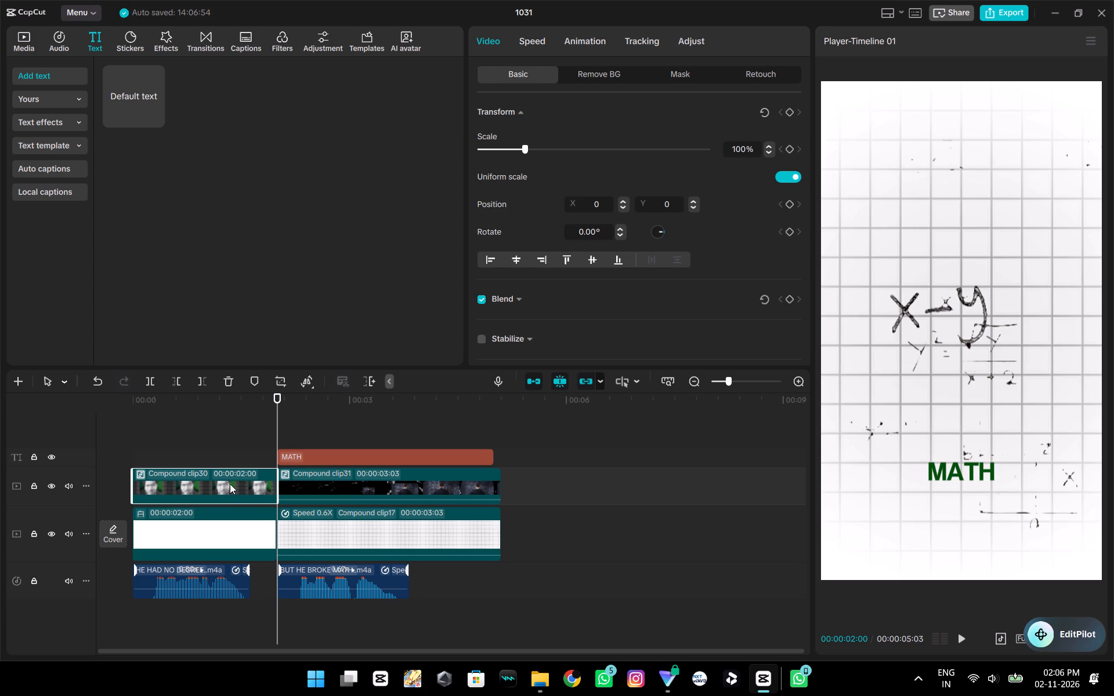
click(317, 478)
click(390, 446)
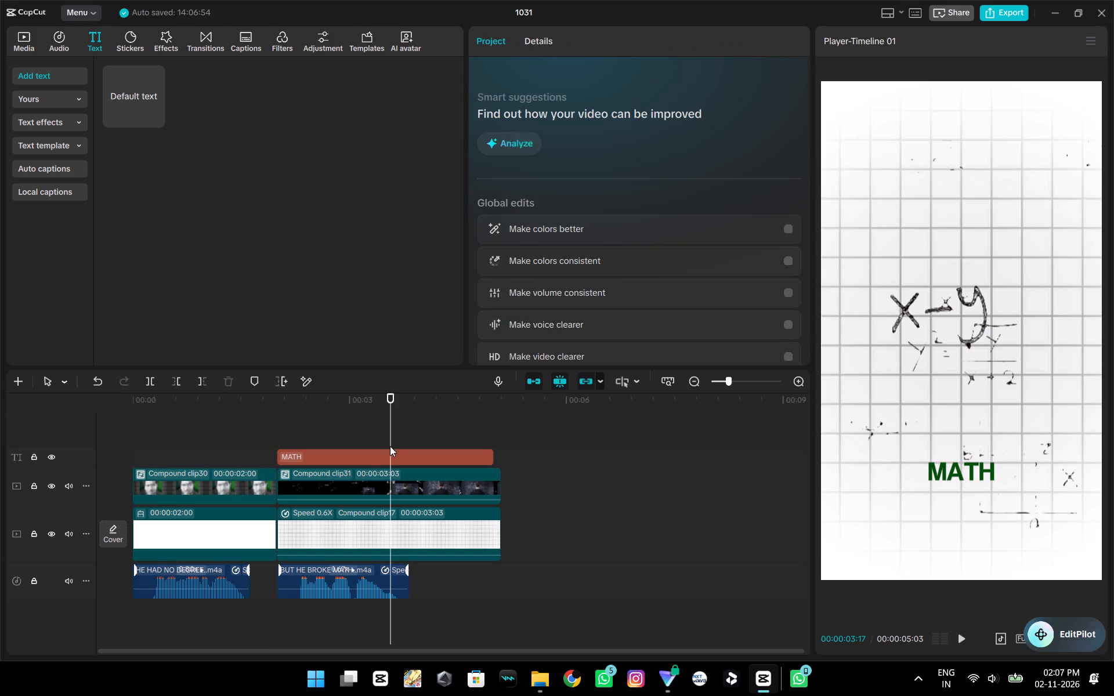
click(391, 449)
drag(495, 451, 500, 453)
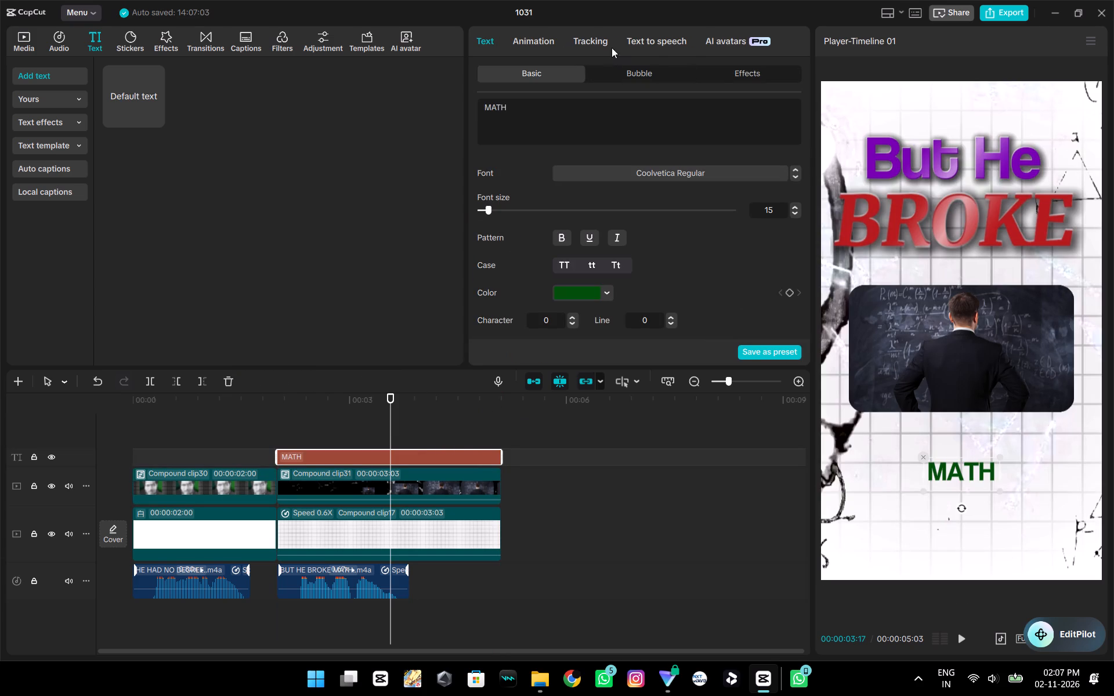
Search the text In animations for MATHS, clearing the recent searches, and apply the Grad...veal animation to the MATH title.
click(544, 37)
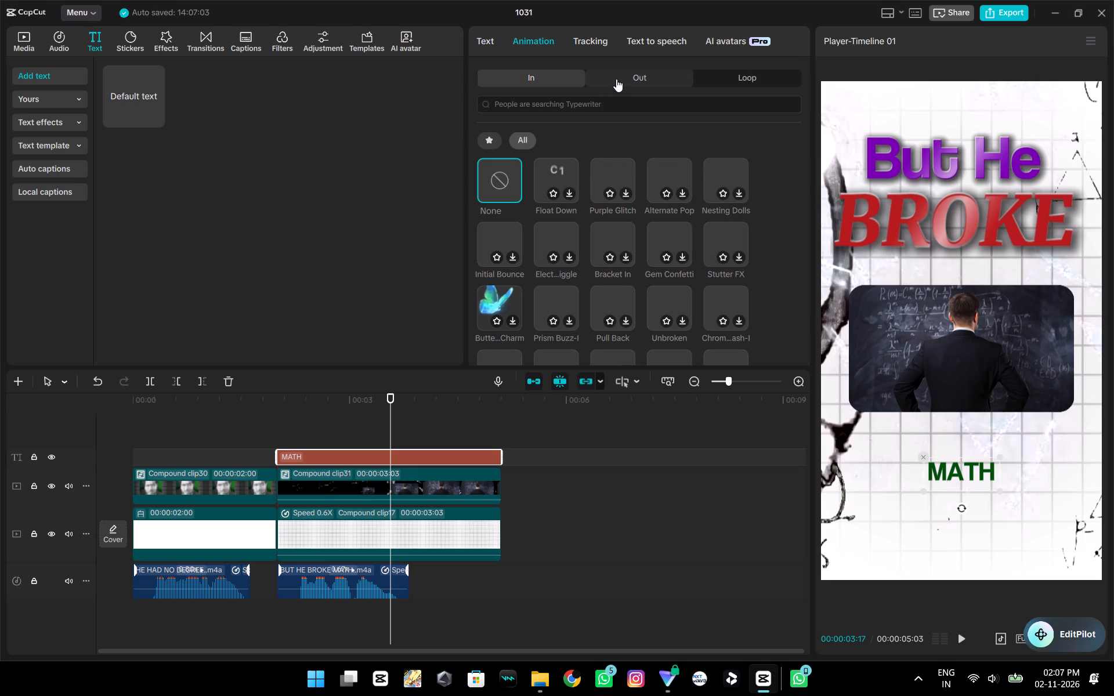
click(541, 106)
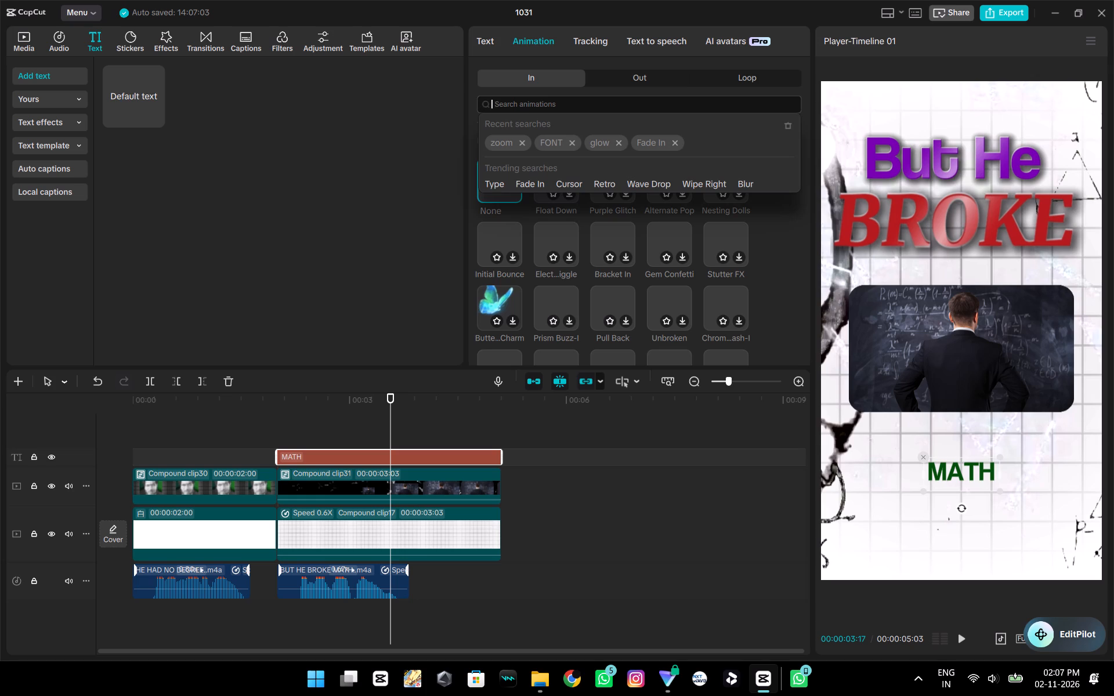
click(787, 122)
click(519, 380)
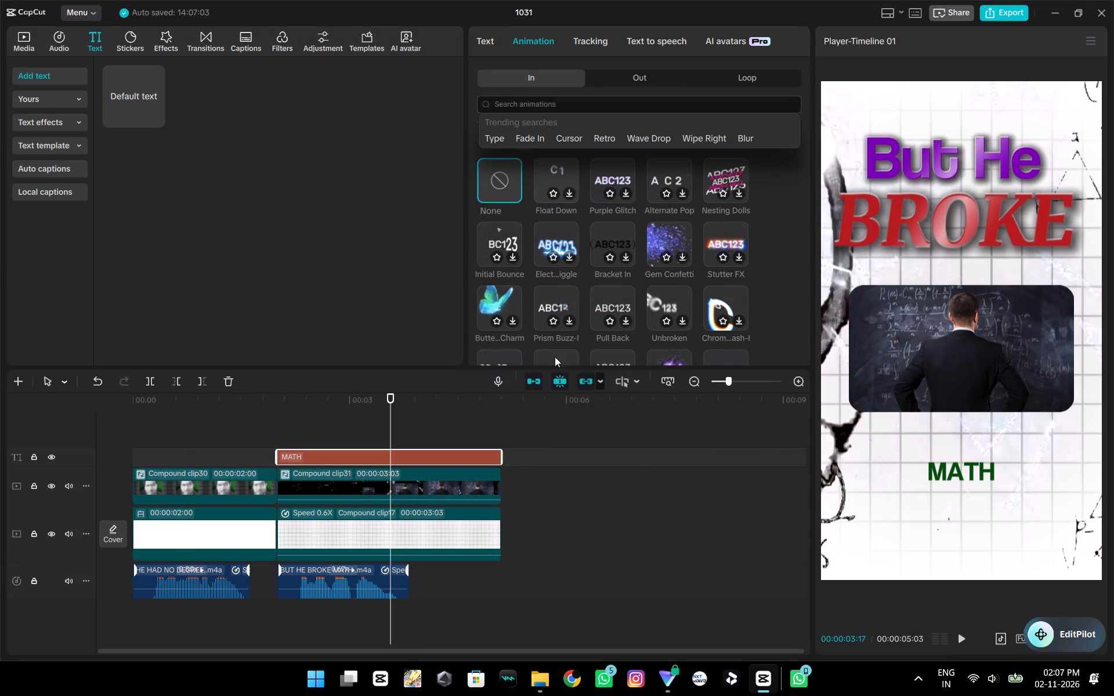
scroll(612, 302, down, 2)
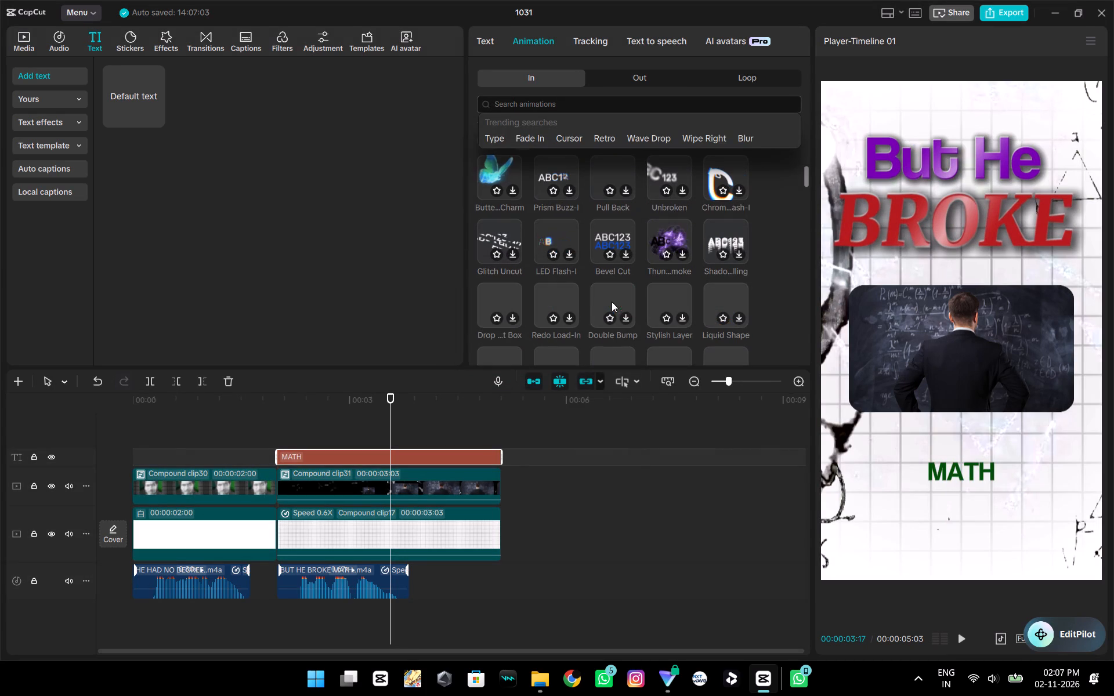
text(MARH)
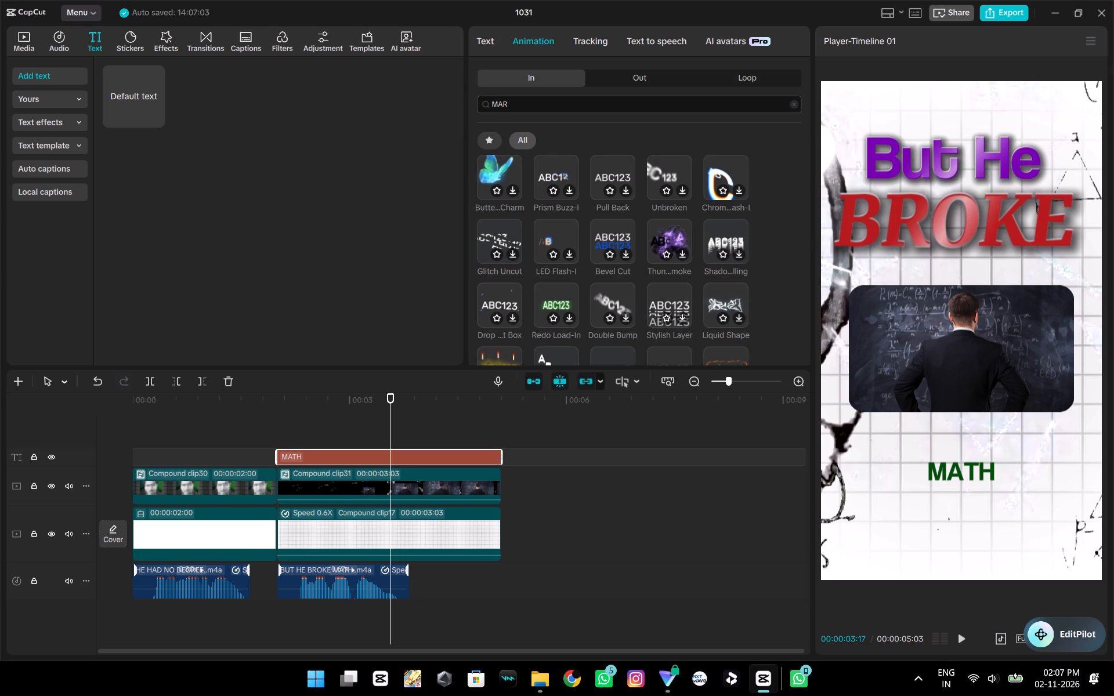
key(BackSpace)
key(BackSpace)
text(THS)
key(Return)
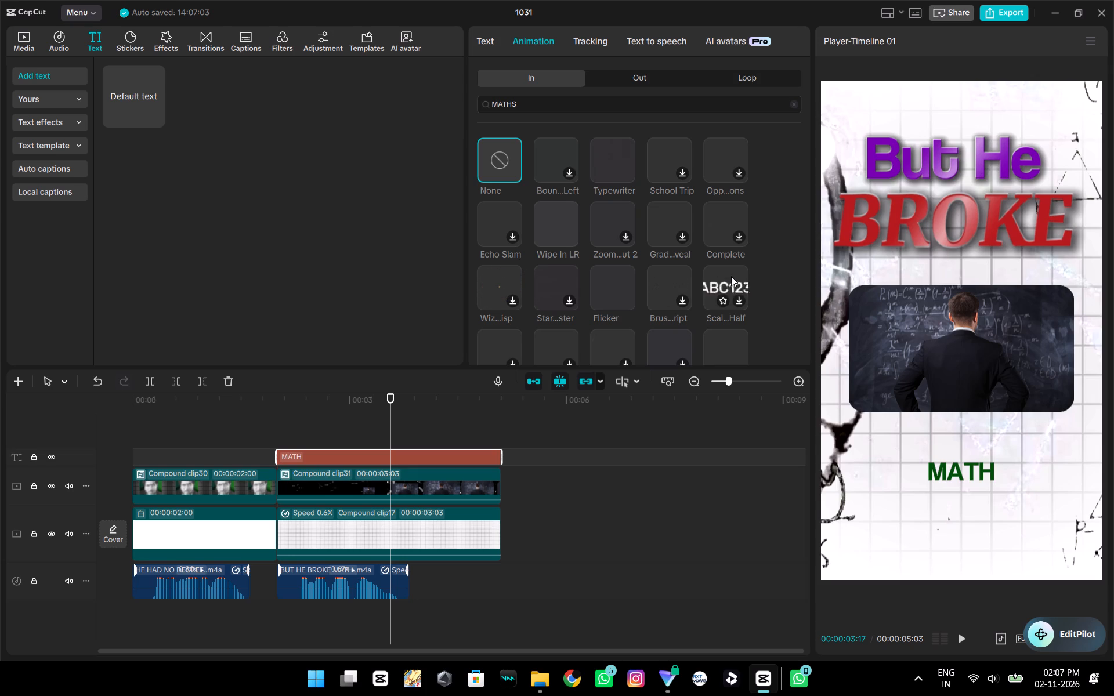
scroll(674, 279, down, 1)
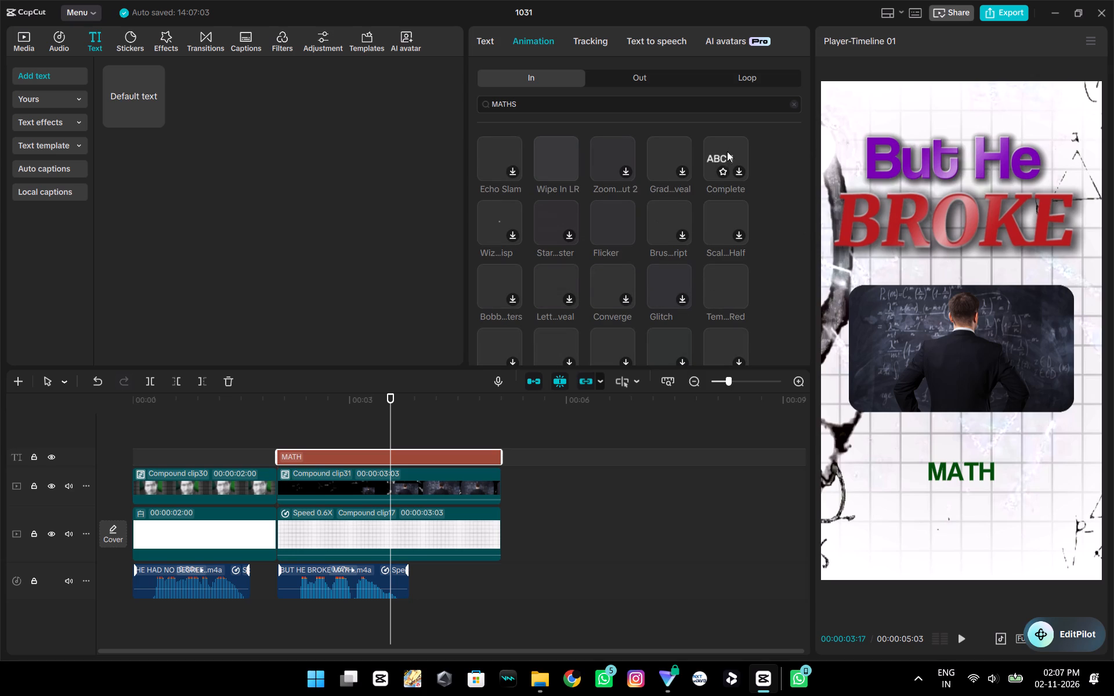
click(682, 153)
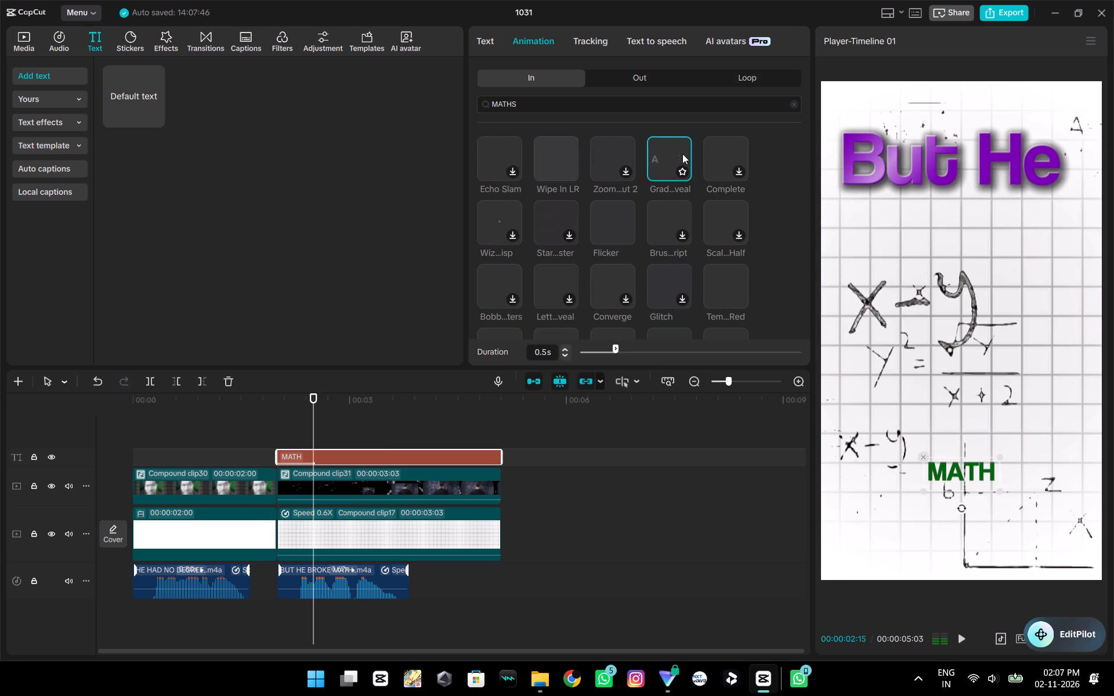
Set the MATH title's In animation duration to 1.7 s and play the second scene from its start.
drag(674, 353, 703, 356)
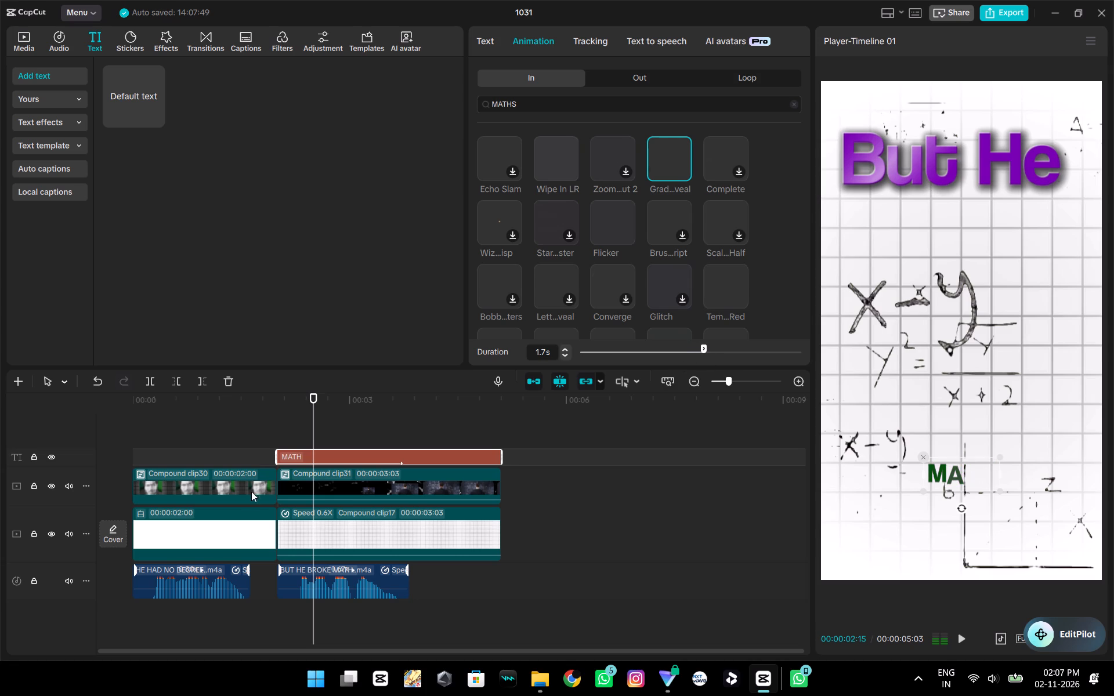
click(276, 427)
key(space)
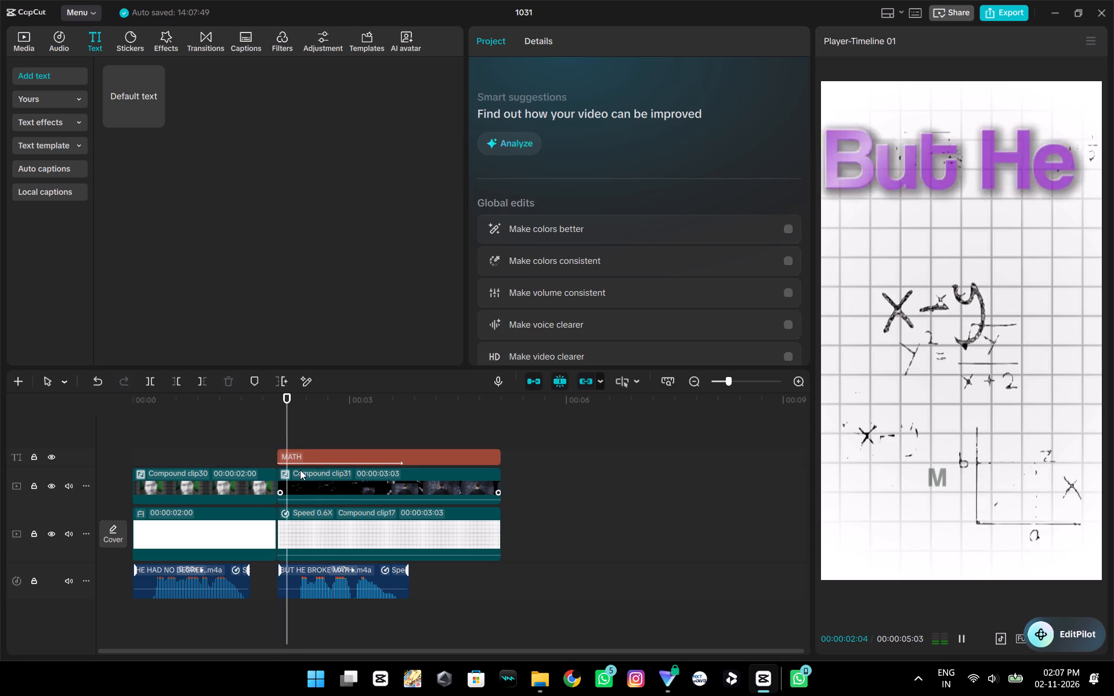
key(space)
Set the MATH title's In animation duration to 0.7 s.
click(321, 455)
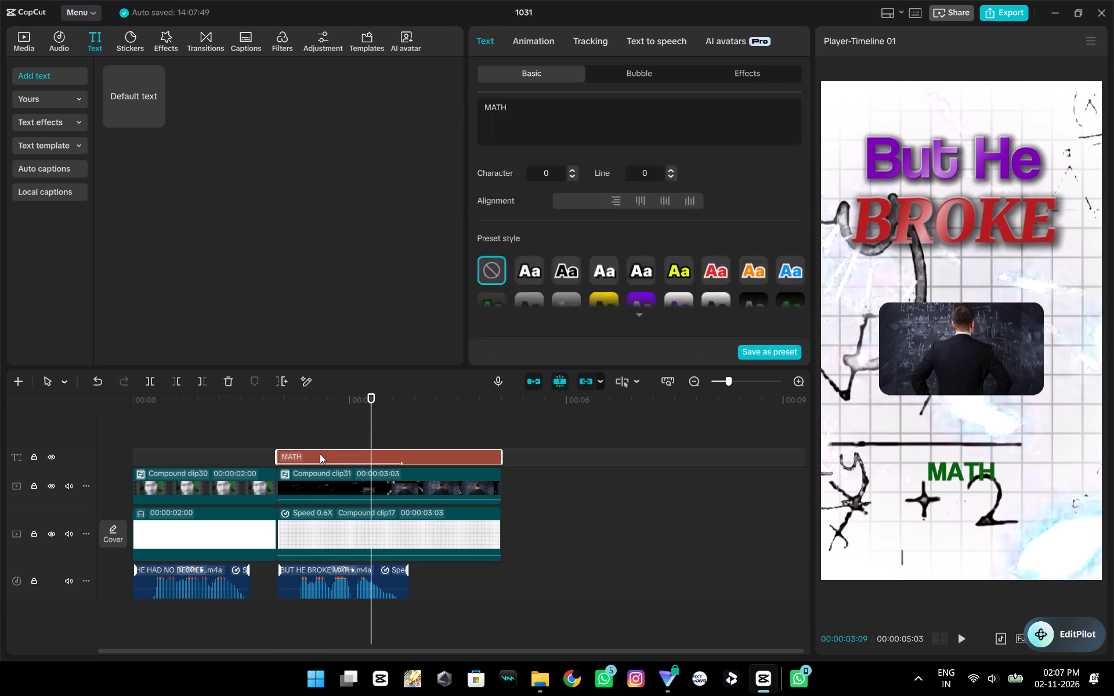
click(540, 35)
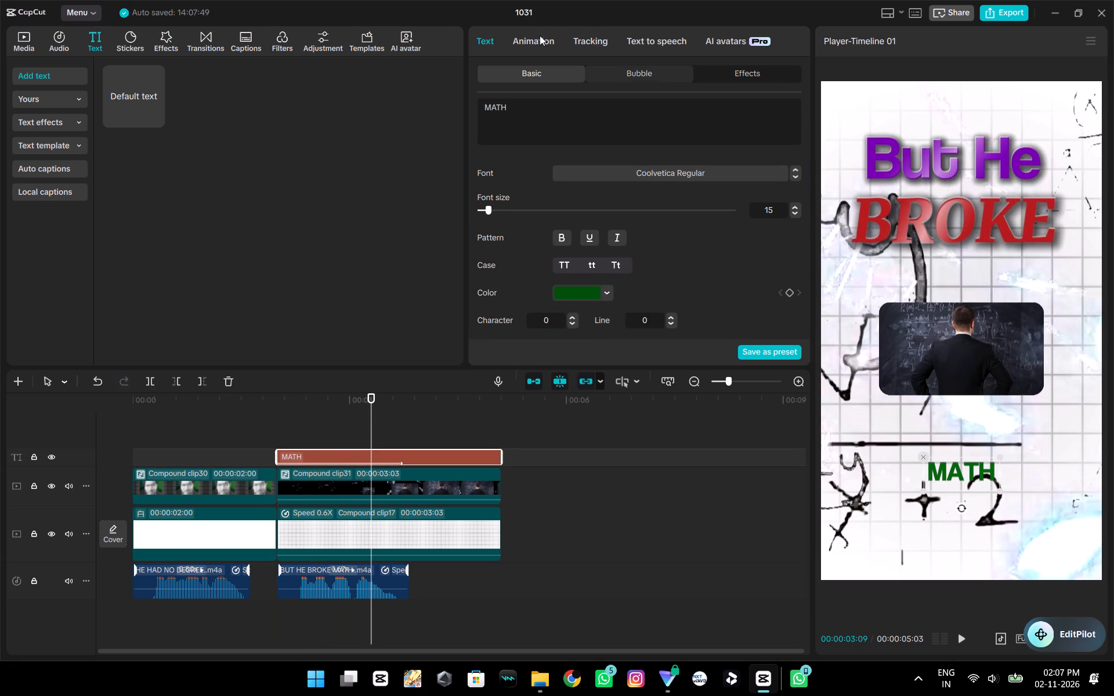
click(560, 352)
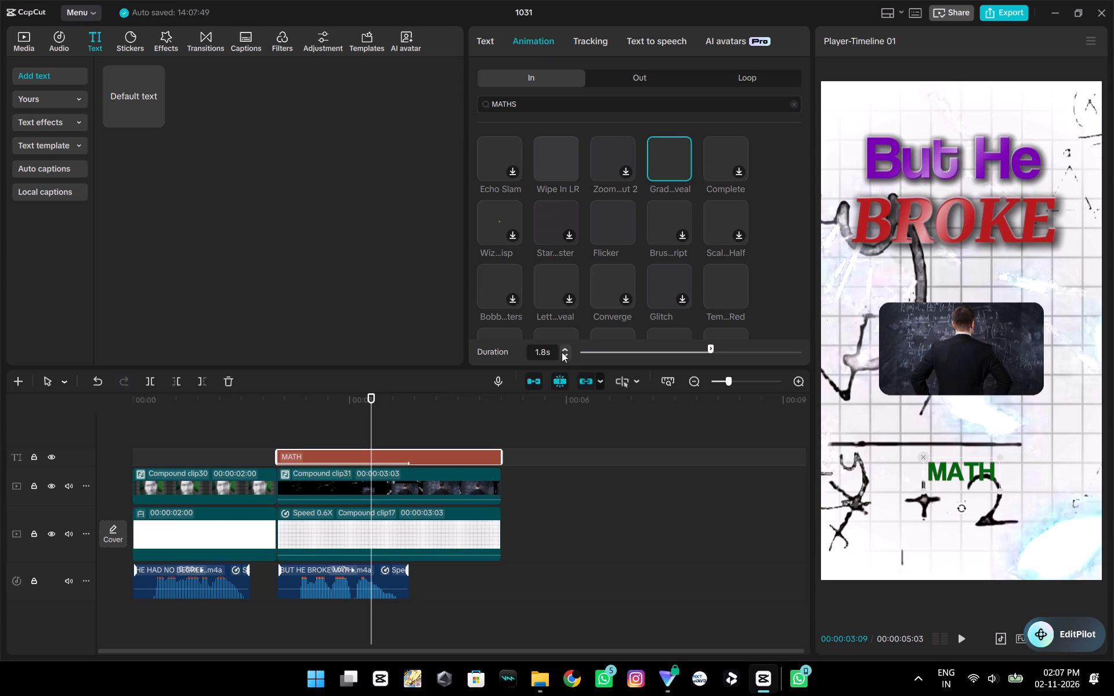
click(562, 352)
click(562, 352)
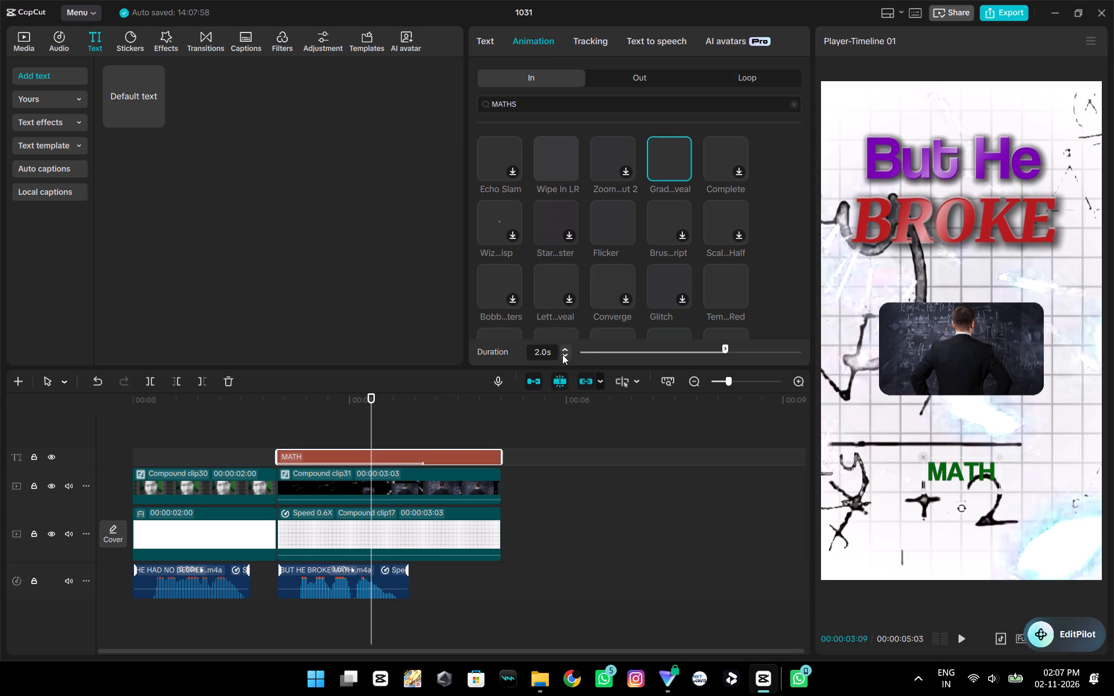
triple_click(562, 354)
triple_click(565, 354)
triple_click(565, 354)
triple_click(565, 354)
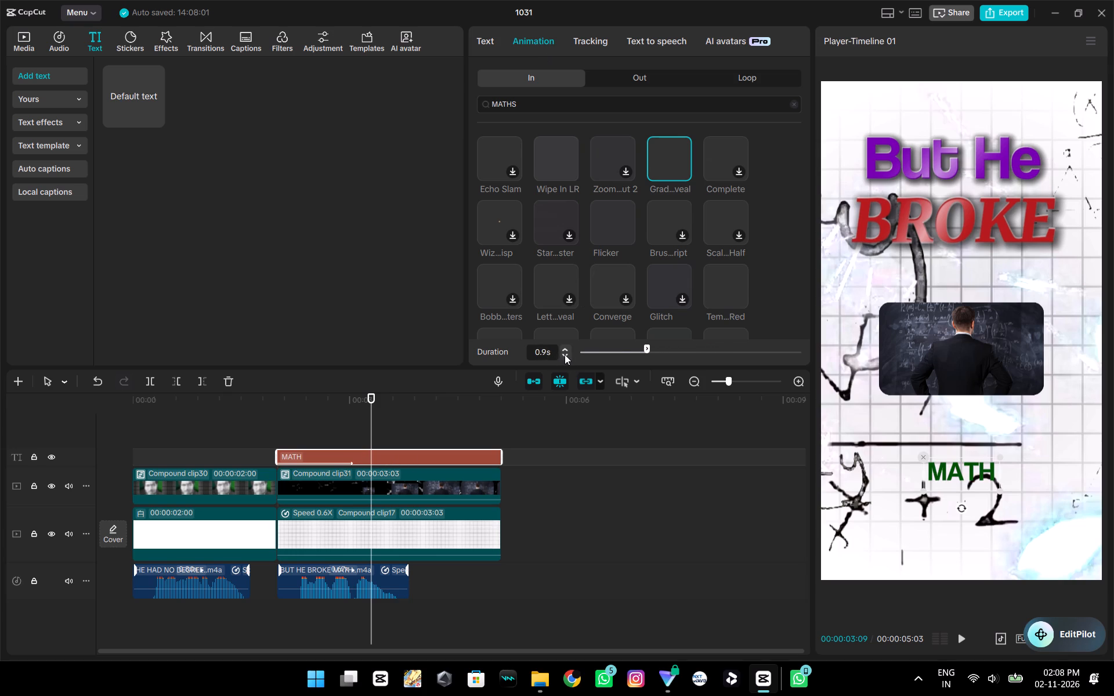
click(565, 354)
Shorten and move the MATH text clip so it runs from 00:00:03:02 to the scene's end at 00:00:05:03, and play it.
drag(501, 455, 465, 469)
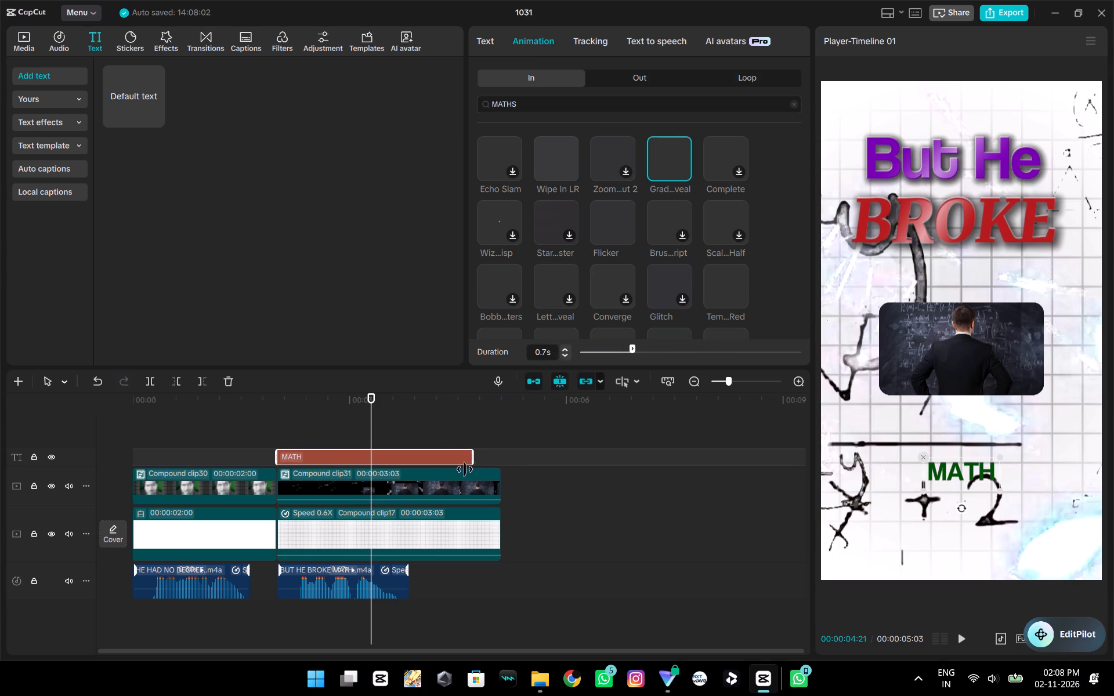
drag(465, 469, 433, 490)
drag(348, 453, 425, 465)
drag(371, 420, 358, 426)
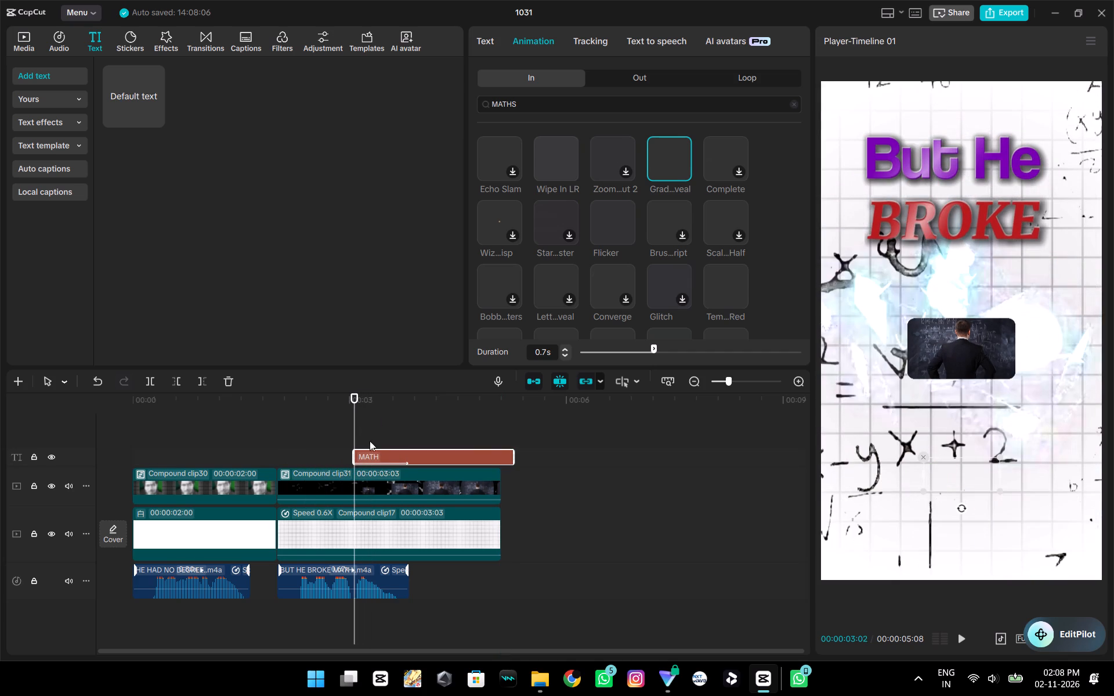
click(384, 459)
drag(516, 453, 499, 456)
key(space)
key(space)
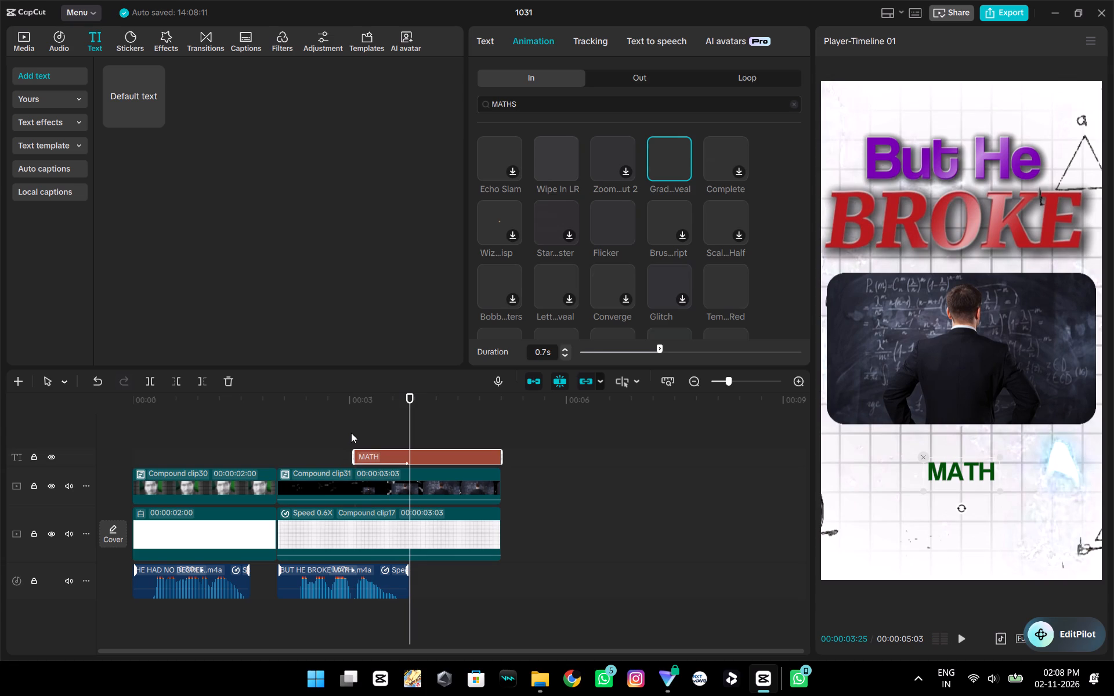
Set the MATH title's Grad...veal In animation duration to 1.0 s.
double_click(359, 430)
click(374, 453)
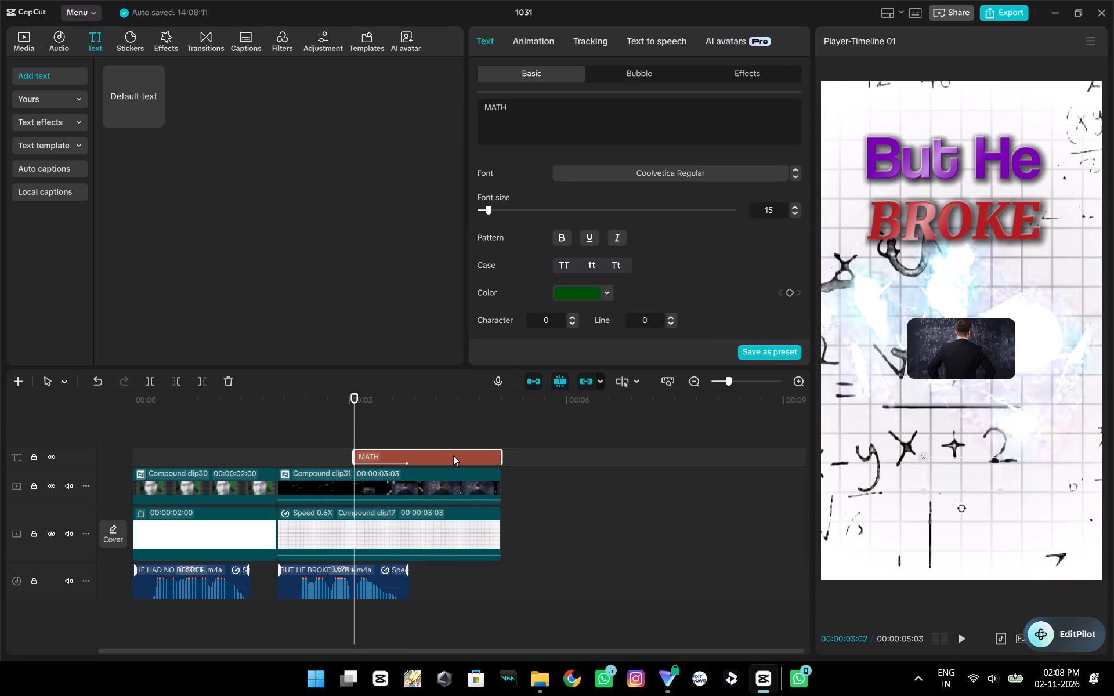
click(542, 39)
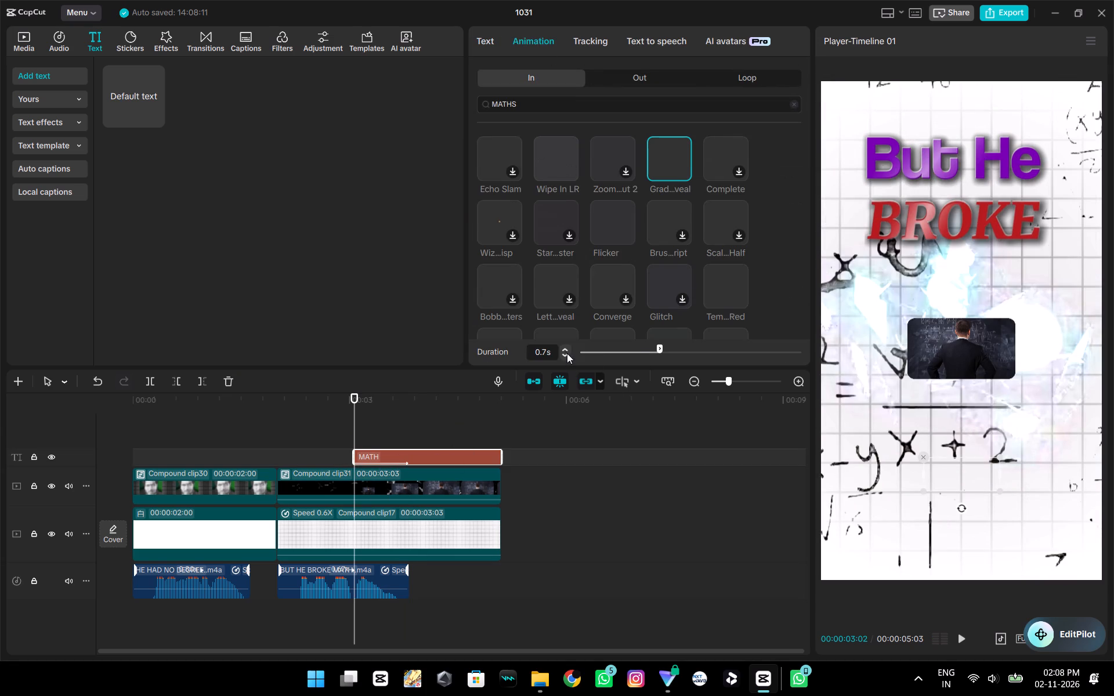
triple_click(564, 348)
Duplicate the MATH text clip twice at 00:00:03:02, stacking the copies on separate tracks.
click(482, 41)
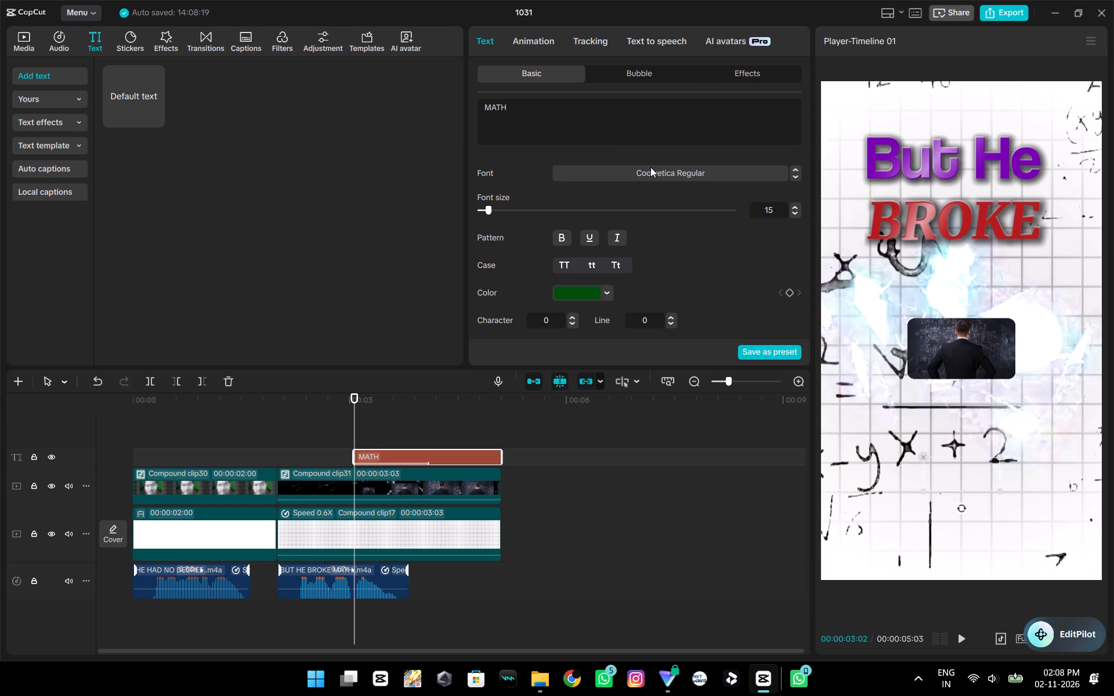
key(ctrl+c)
key(ctrl+v)
key(ctrl+v)
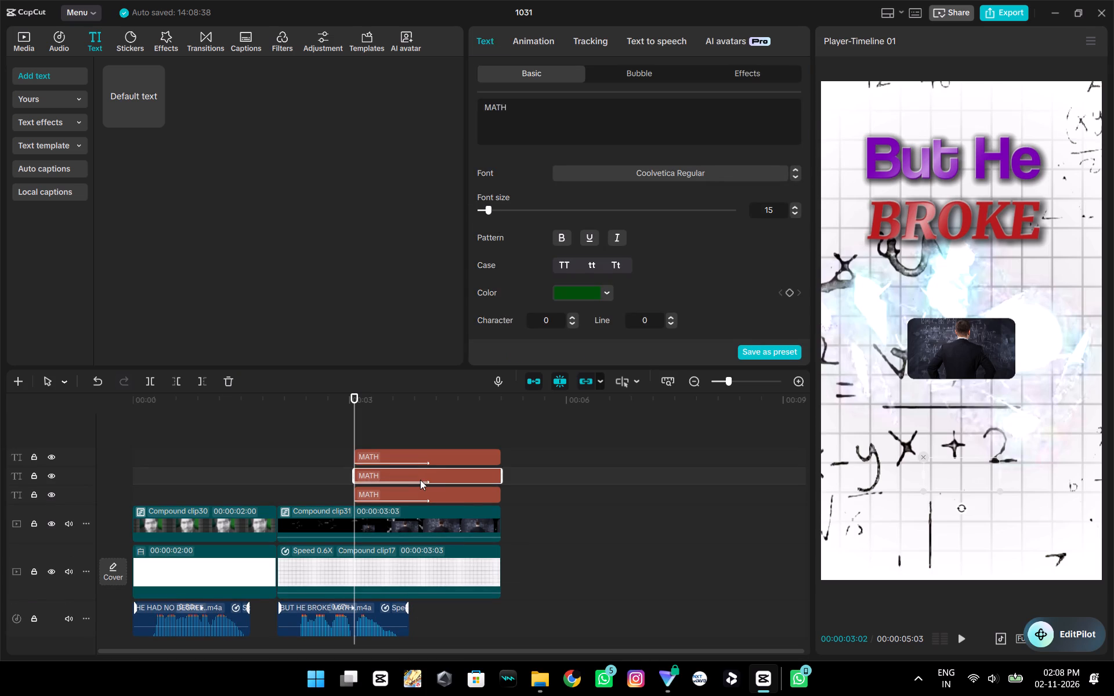
Colour the topmost MATH copy white, hex FFFFFF, and scrub the timeline to preview it.
click(425, 456)
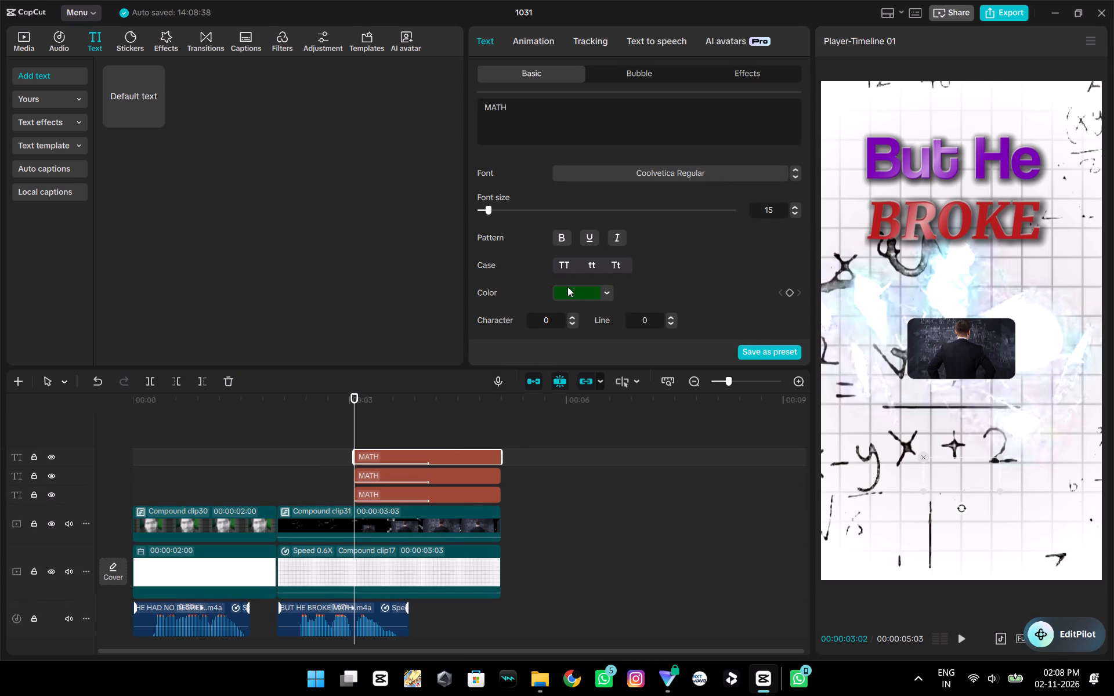
click(569, 287)
click(538, 503)
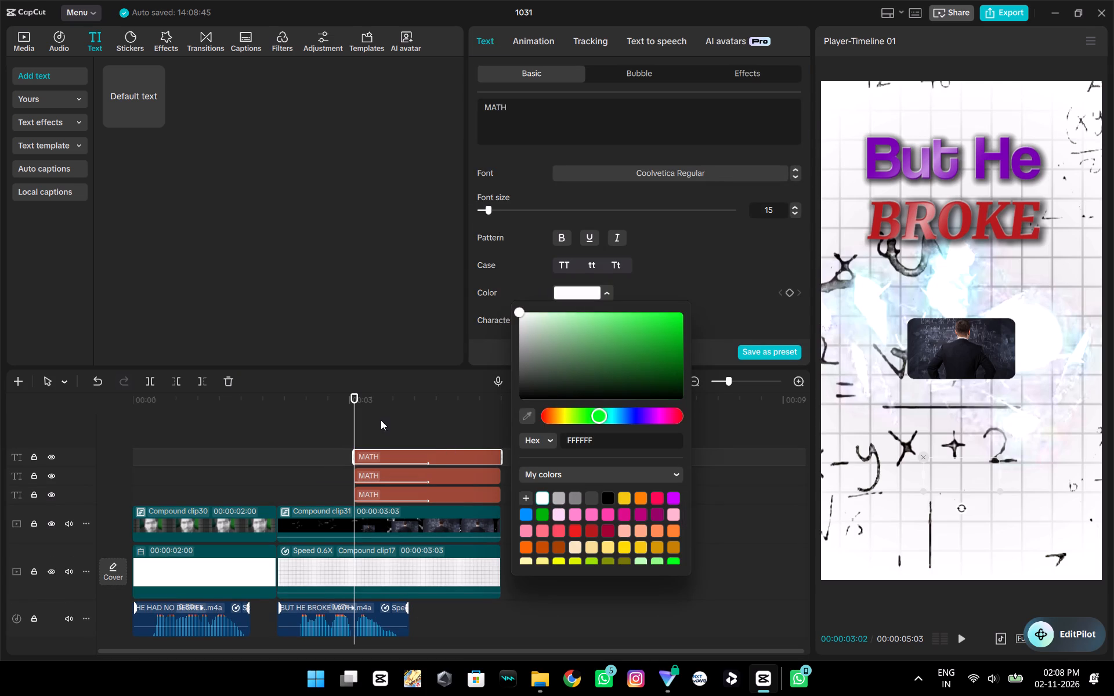
click(380, 425)
drag(379, 425, 366, 438)
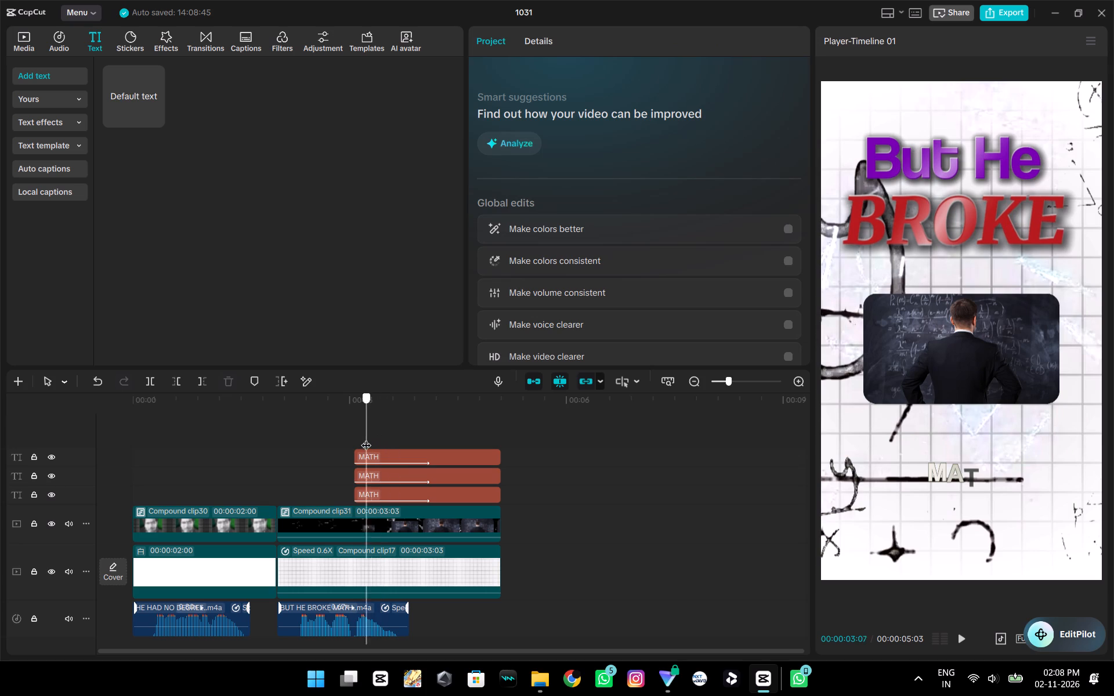
drag(366, 438, 359, 439)
Turn the topmost white MATH text clip into a compound clip and open its basic video settings.
click(383, 456)
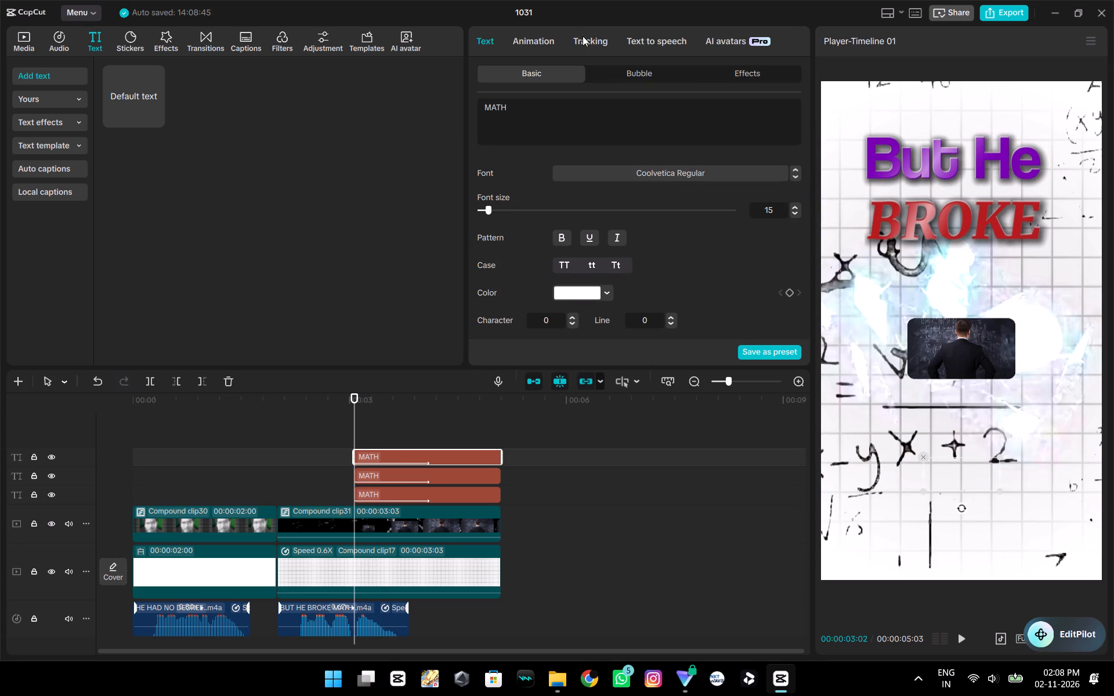
click(537, 42)
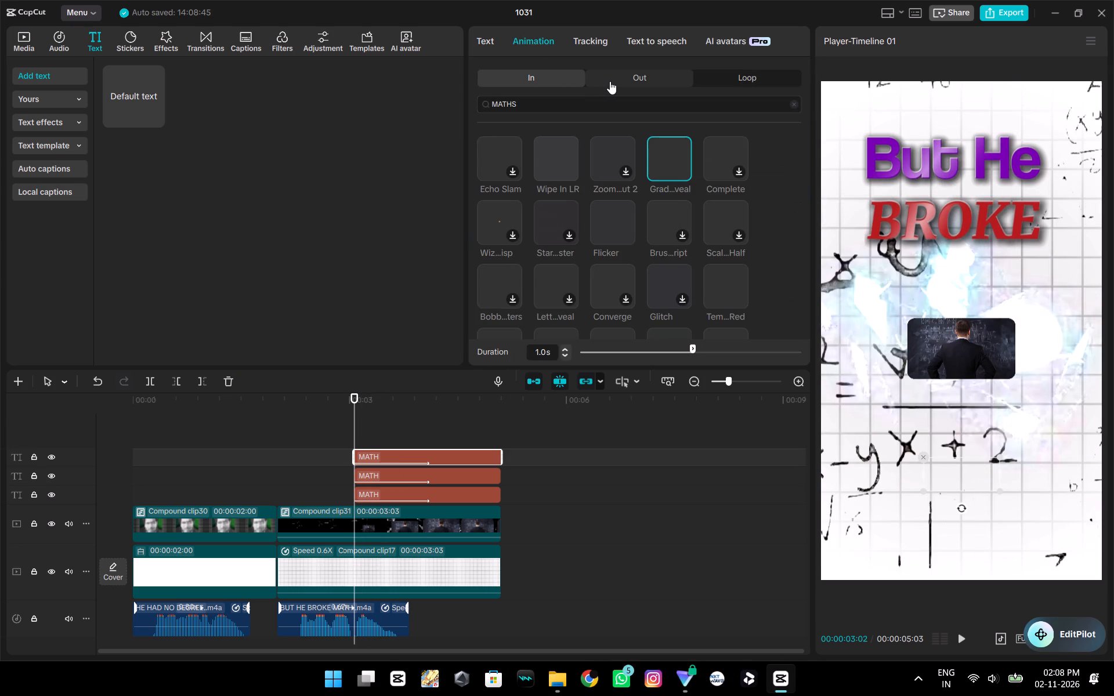
click(481, 44)
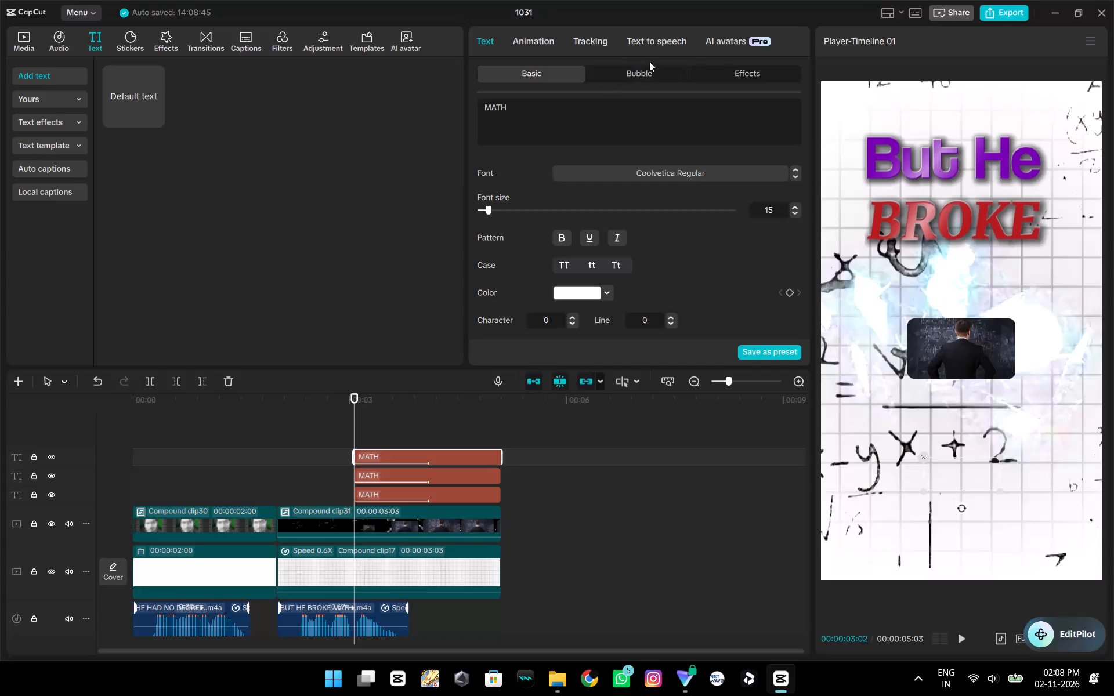
key(alt+g)
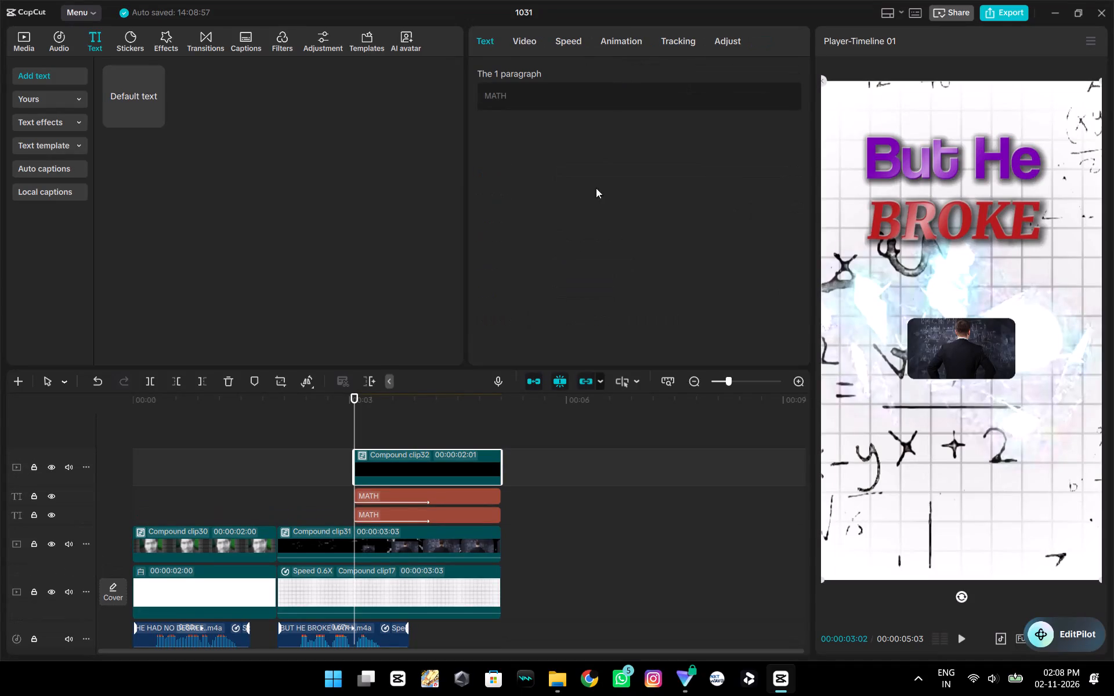
click(722, 38)
click(528, 38)
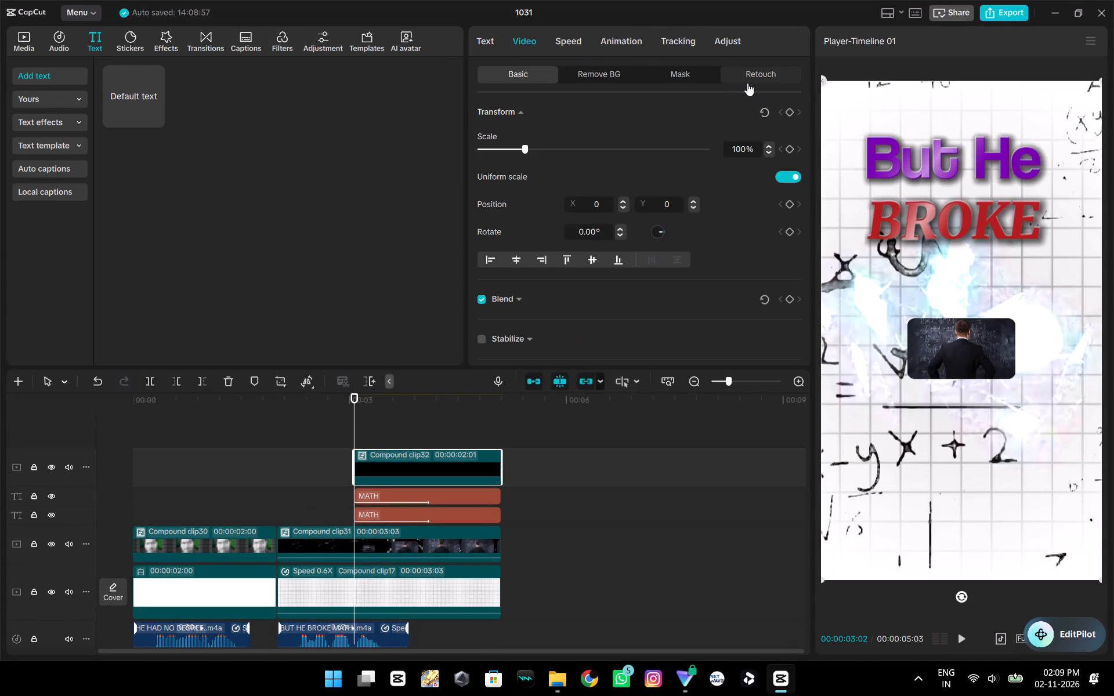
Pick white, hex FFFFFF, as the text colour for the bottom MATH copy.
click(468, 518)
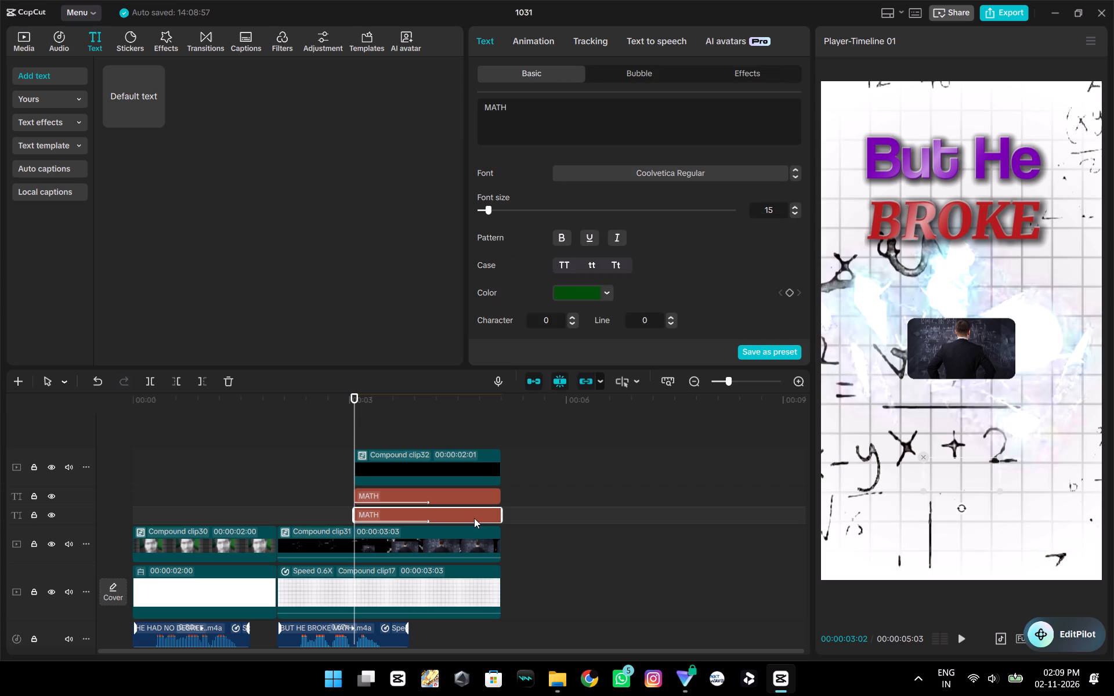
click(587, 293)
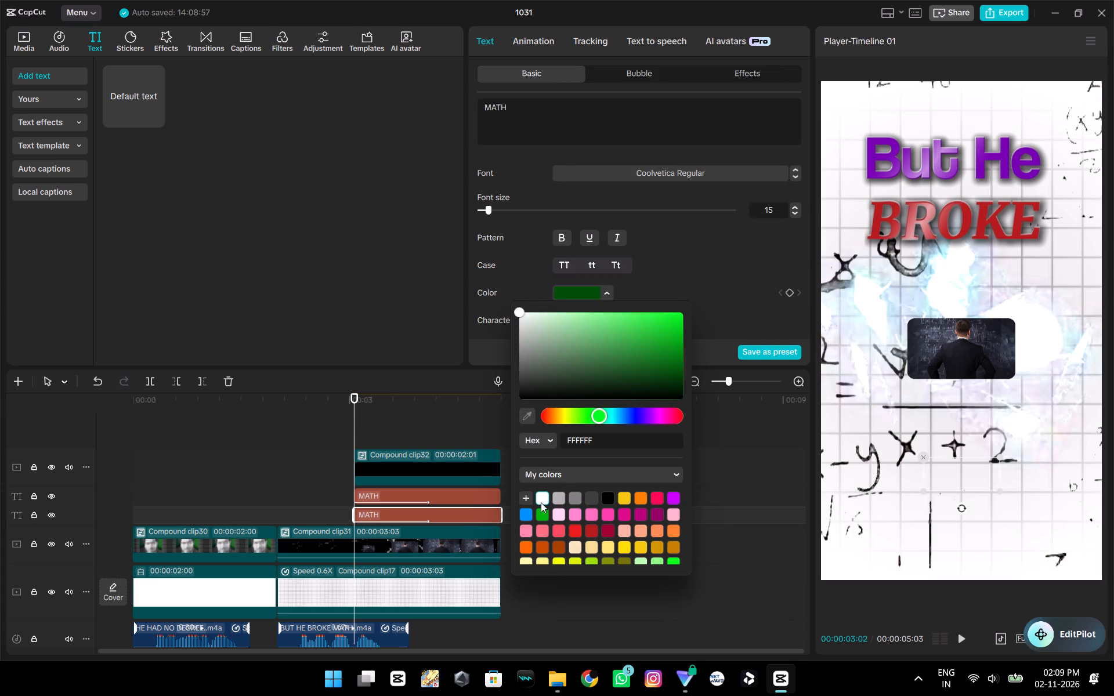
click(541, 500)
click(703, 240)
Enable a black shadow on the bottom MATH copy and set its blurriness to 31%, previewing at 00:00:04:10.
scroll(661, 300, down, 3)
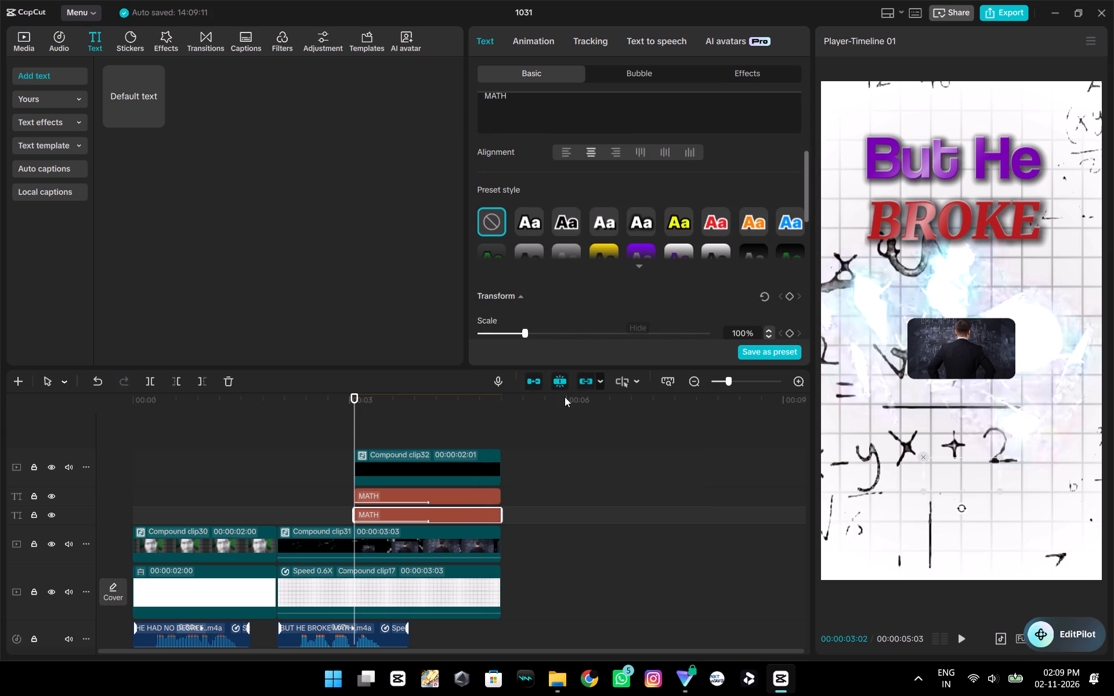
scroll(553, 291, down, 5)
scroll(512, 250, down, 2)
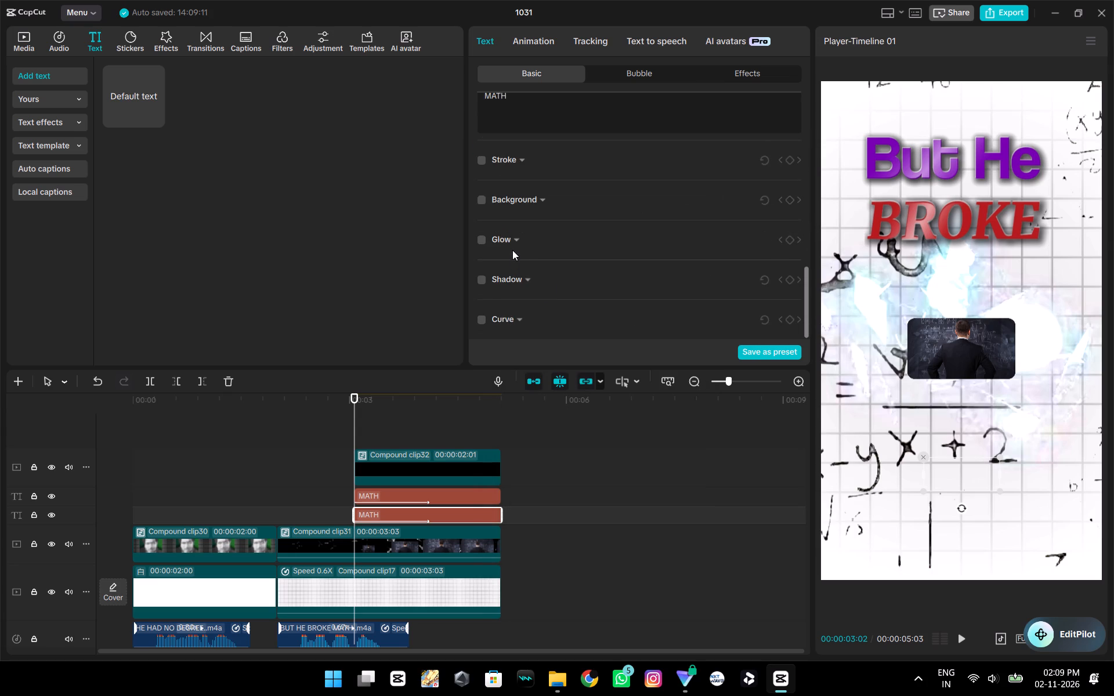
click(483, 277)
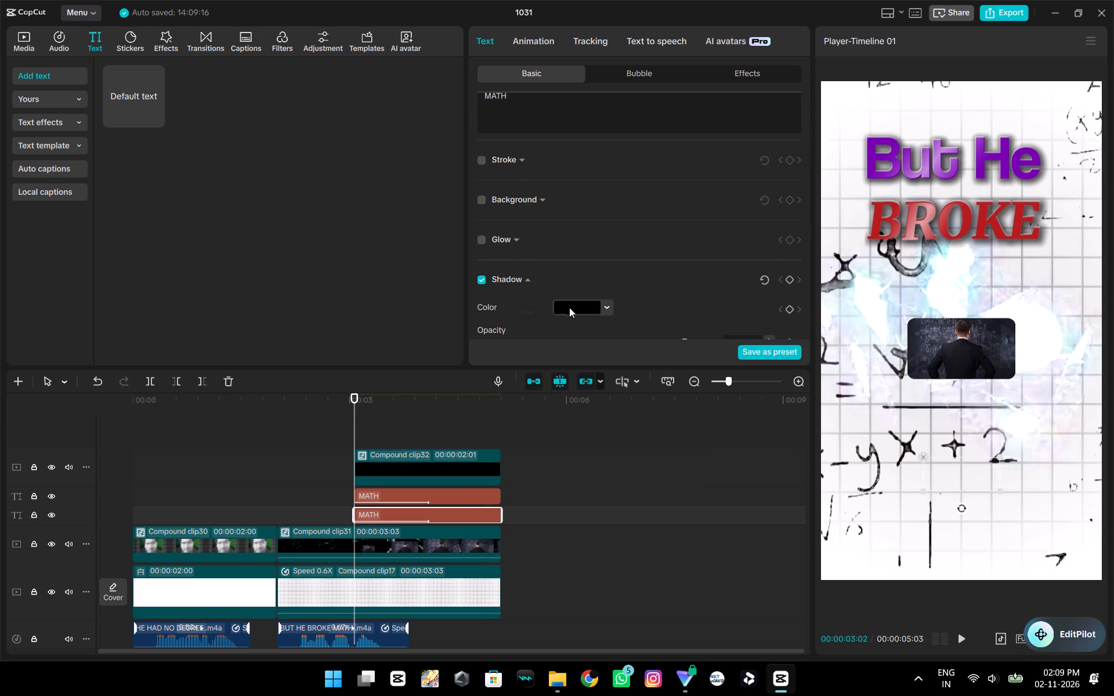
scroll(569, 307, down, 2)
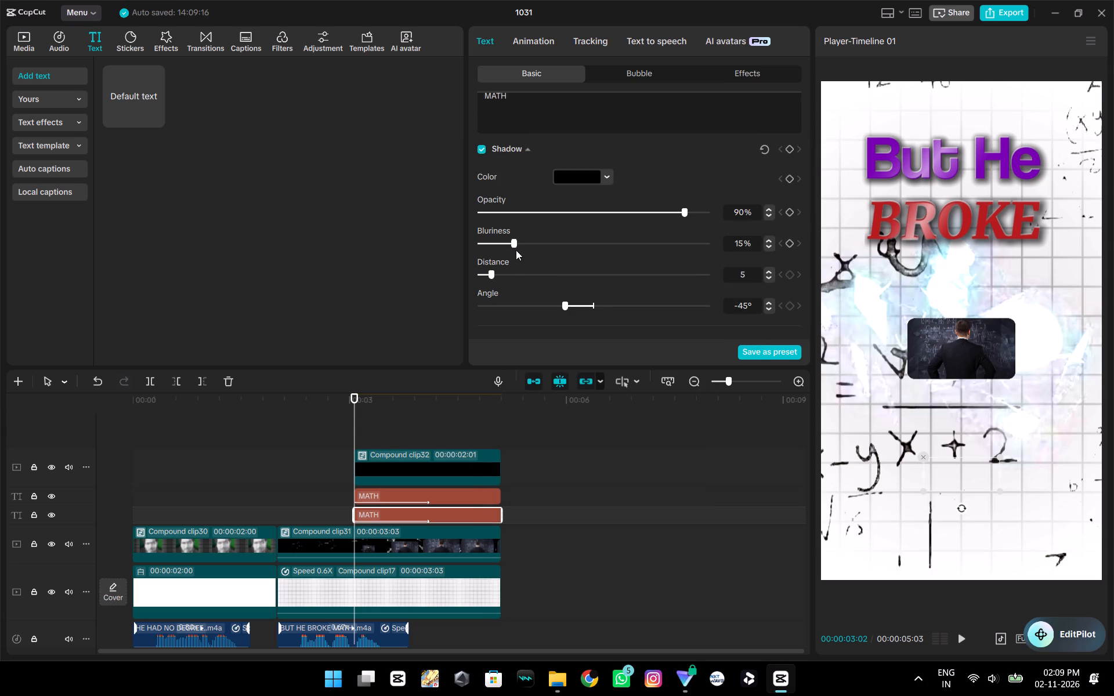
drag(516, 250, 594, 282)
drag(594, 282, 555, 286)
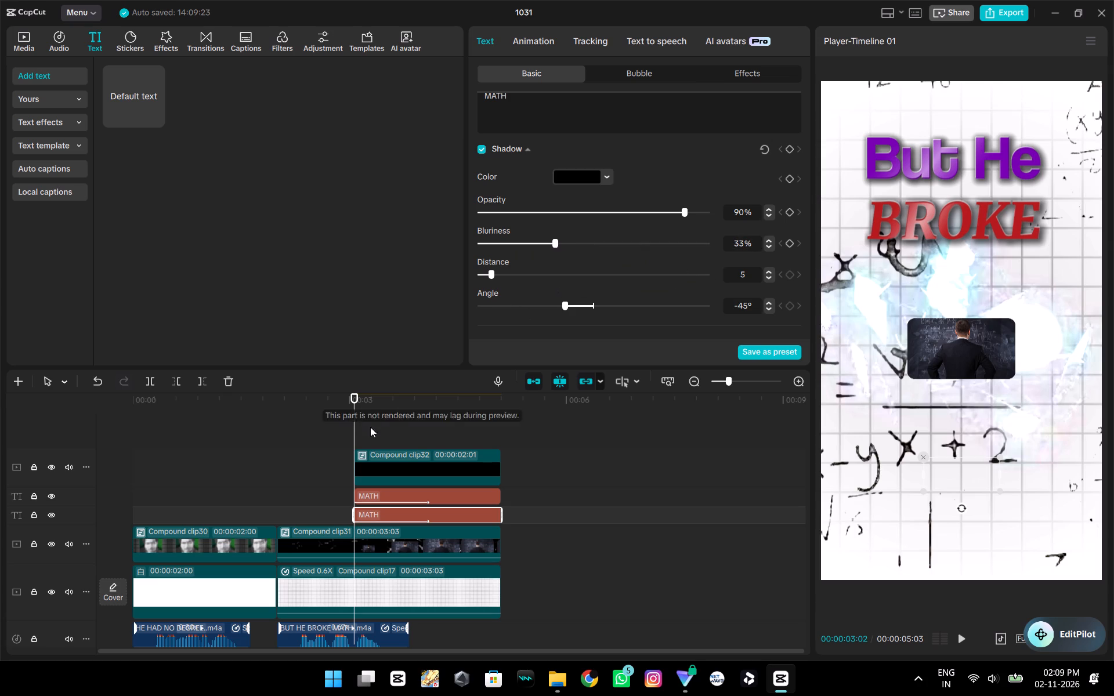
drag(355, 414, 447, 427)
drag(559, 241, 573, 243)
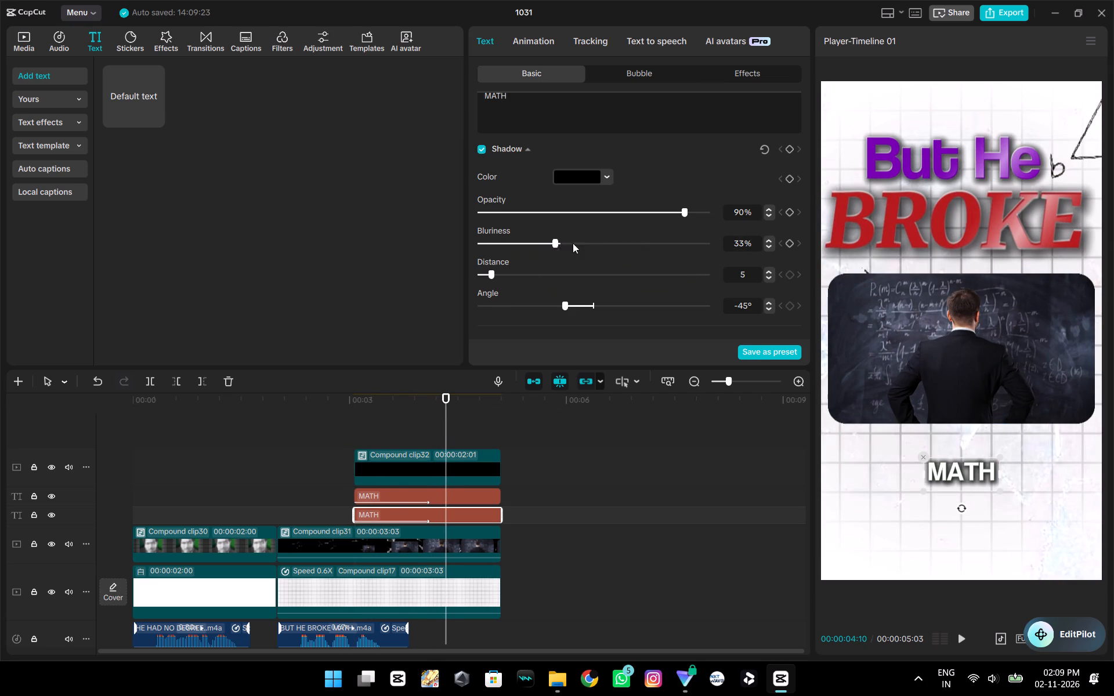
drag(573, 243, 564, 274)
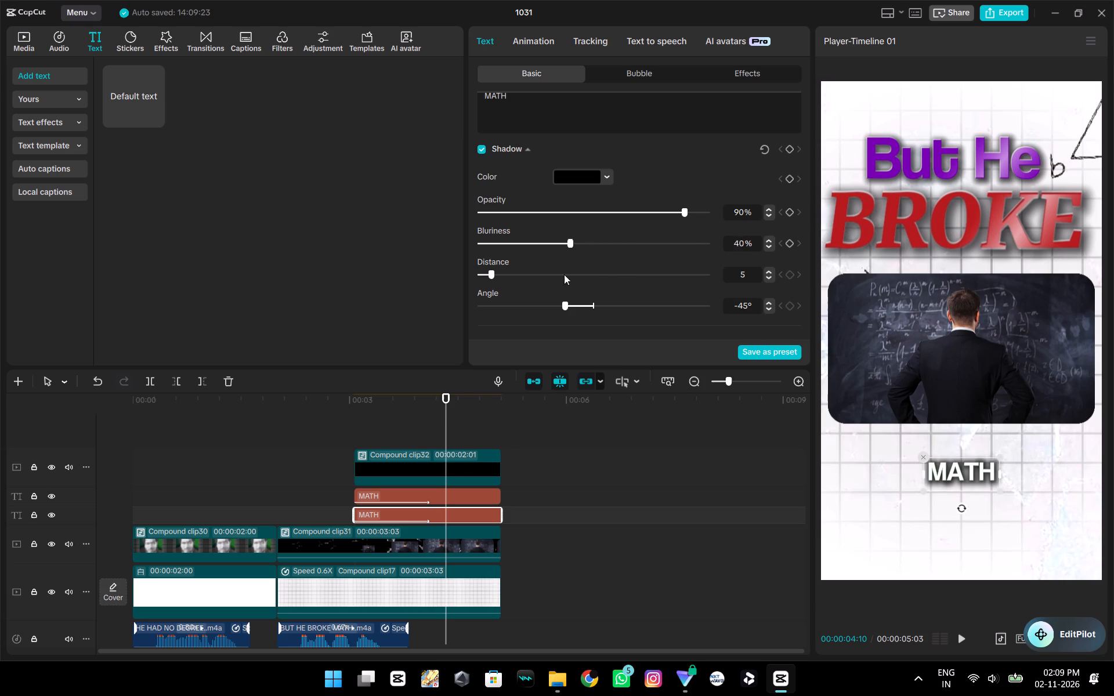
drag(564, 274, 551, 278)
Set the shadow opacity of the bottom MATH copy to 76%.
drag(683, 215, 654, 223)
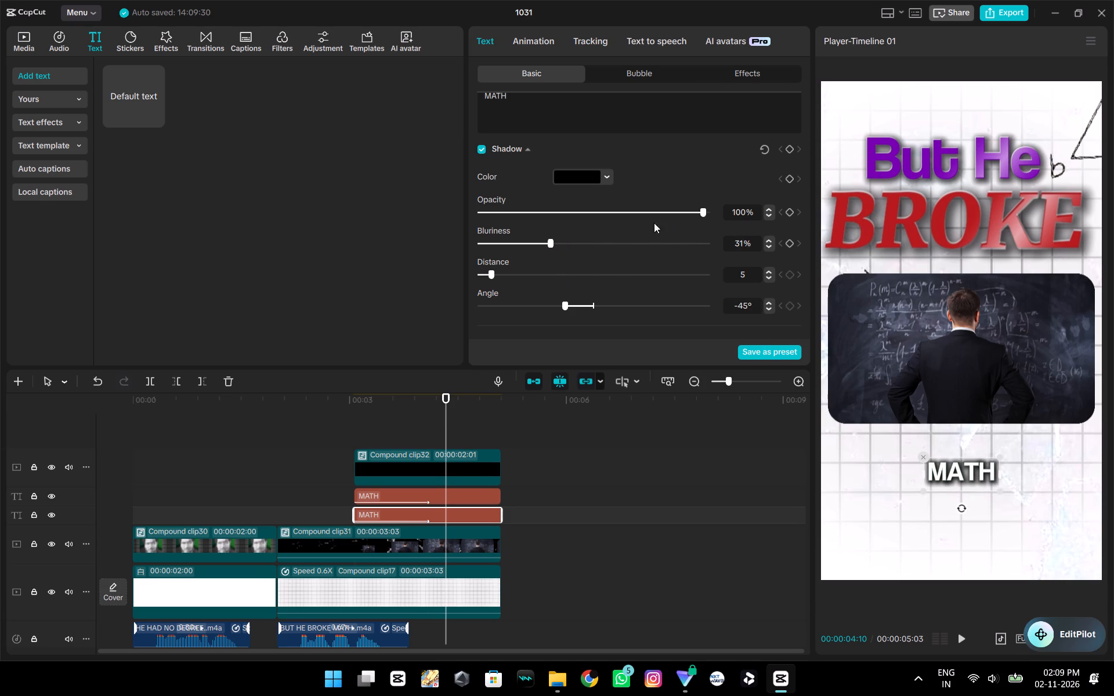
drag(654, 223, 628, 235)
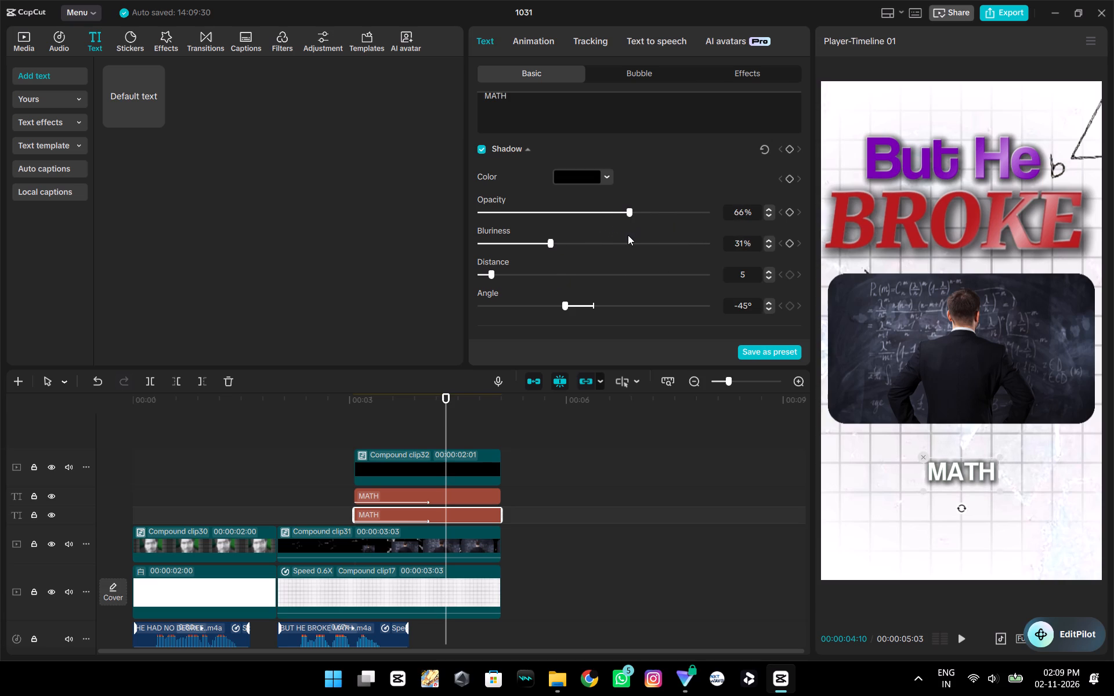
drag(628, 235, 636, 235)
click(769, 212)
click(769, 212)
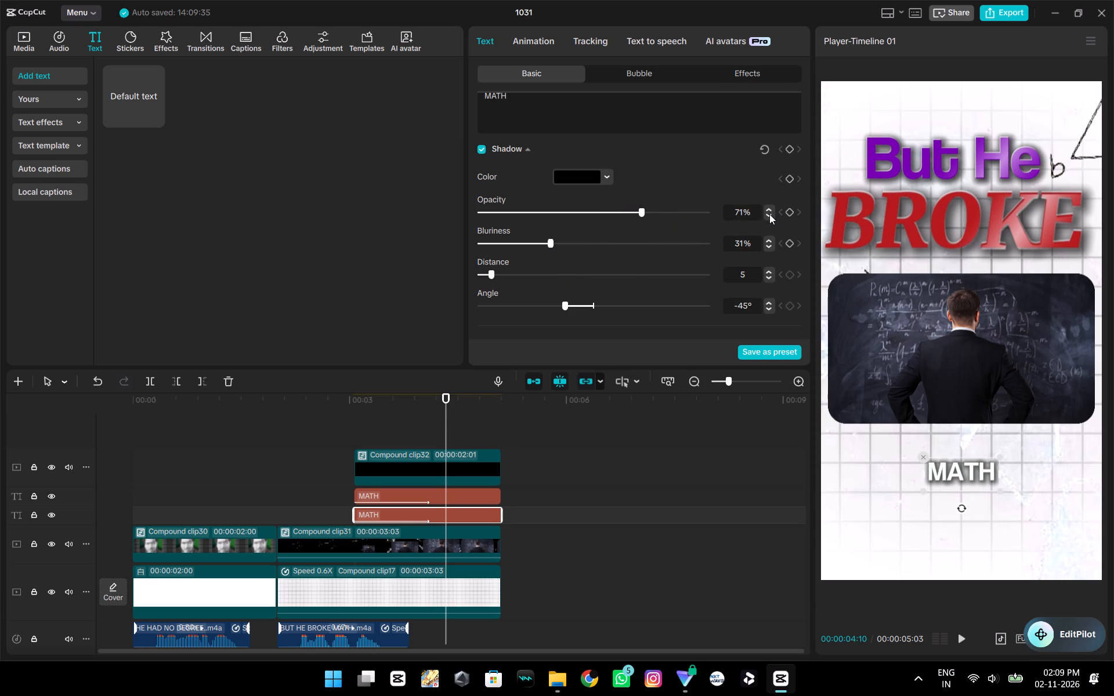
triple_click(770, 209)
double_click(770, 209)
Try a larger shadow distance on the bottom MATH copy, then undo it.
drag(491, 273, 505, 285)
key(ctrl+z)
Turn the bottom shadowed MATH text clip into a compound clip.
key(alt+g)
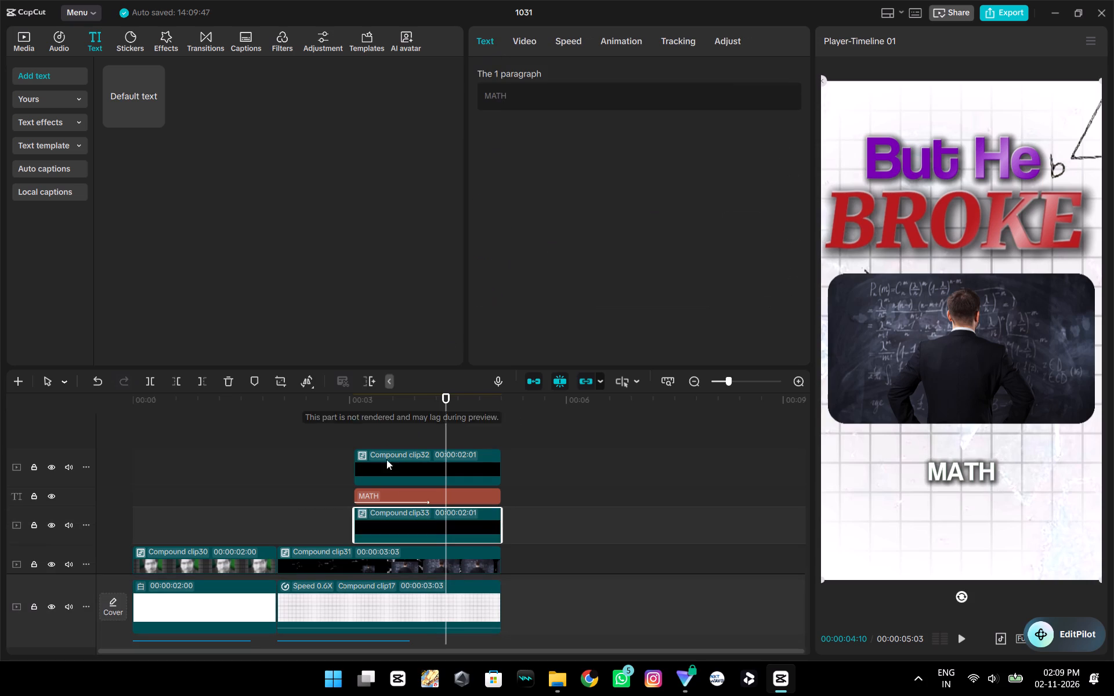
Apply a Filmstrip mask to the topmost white MATH compound clip, with the playhead at 00:00:03:02.
click(392, 494)
click(384, 462)
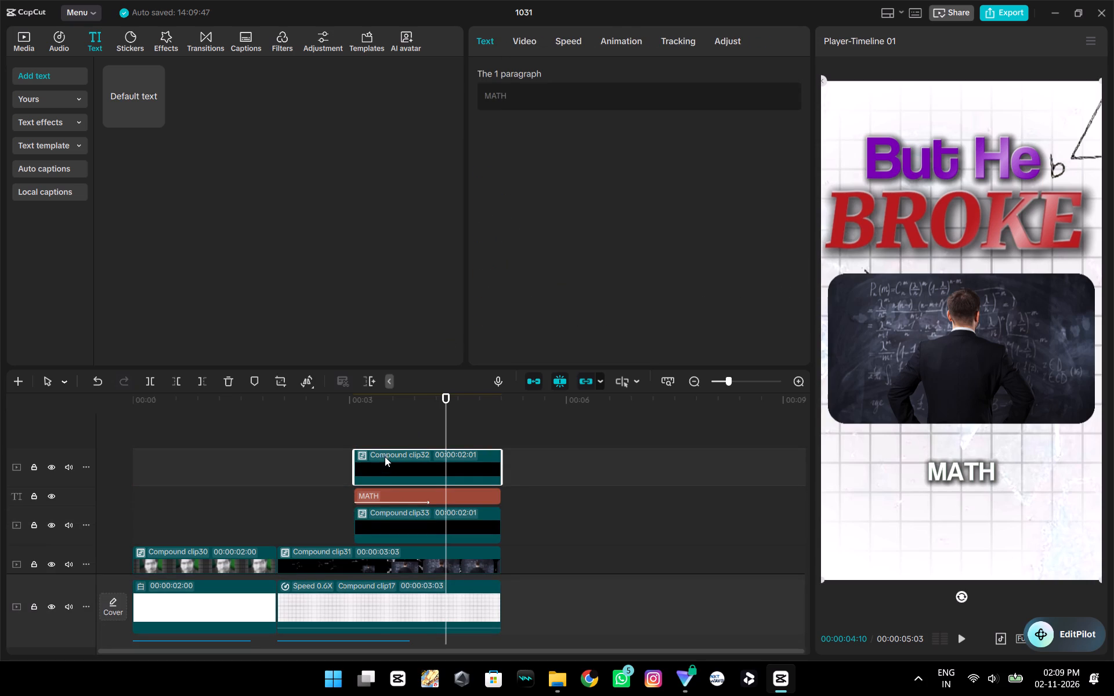
click(379, 421)
drag(377, 421, 356, 426)
click(395, 466)
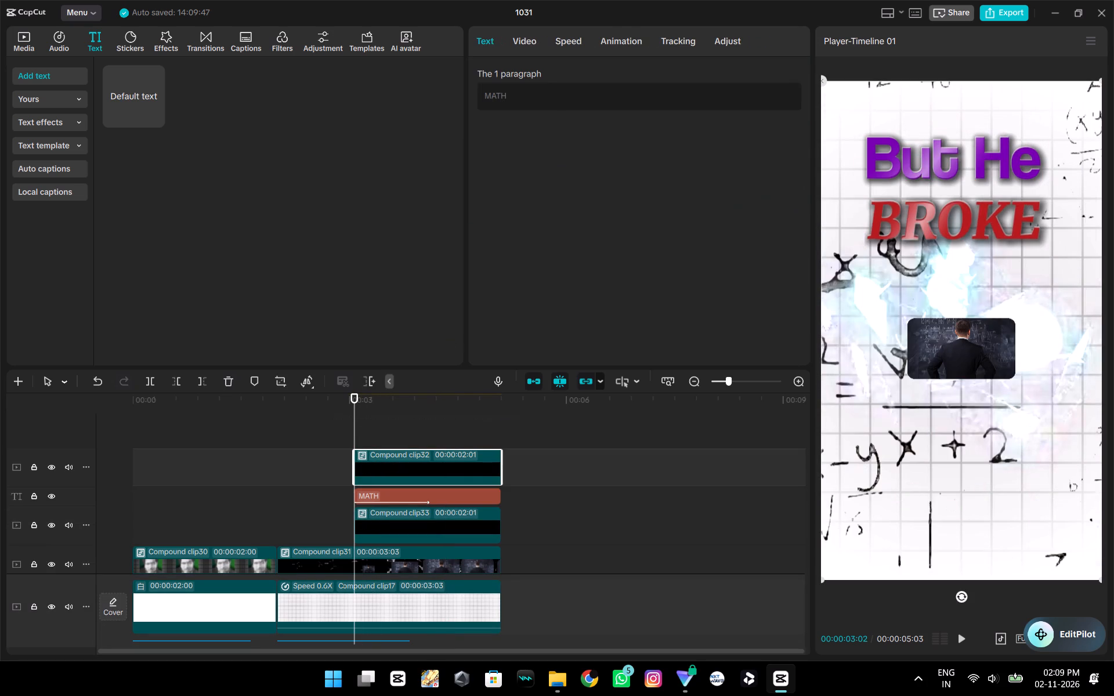
click(529, 40)
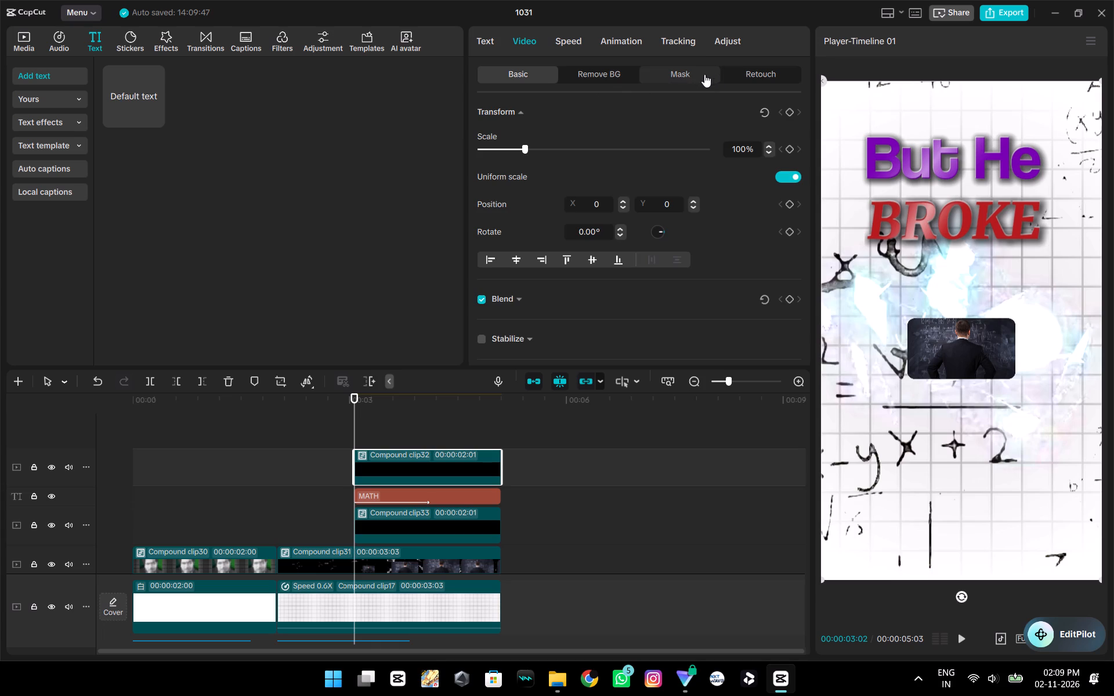
click(693, 74)
click(517, 132)
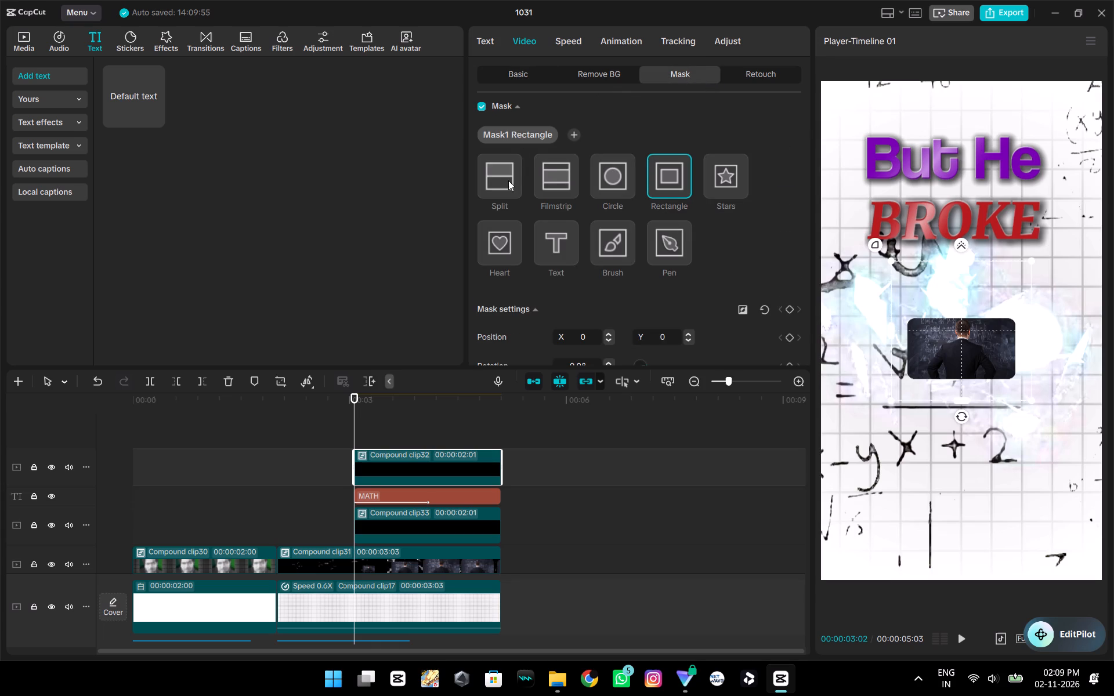
click(545, 174)
Narrow the Filmstrip mask to a thin band and move it down to about X -35, Y -511.
drag(957, 323, 960, 345)
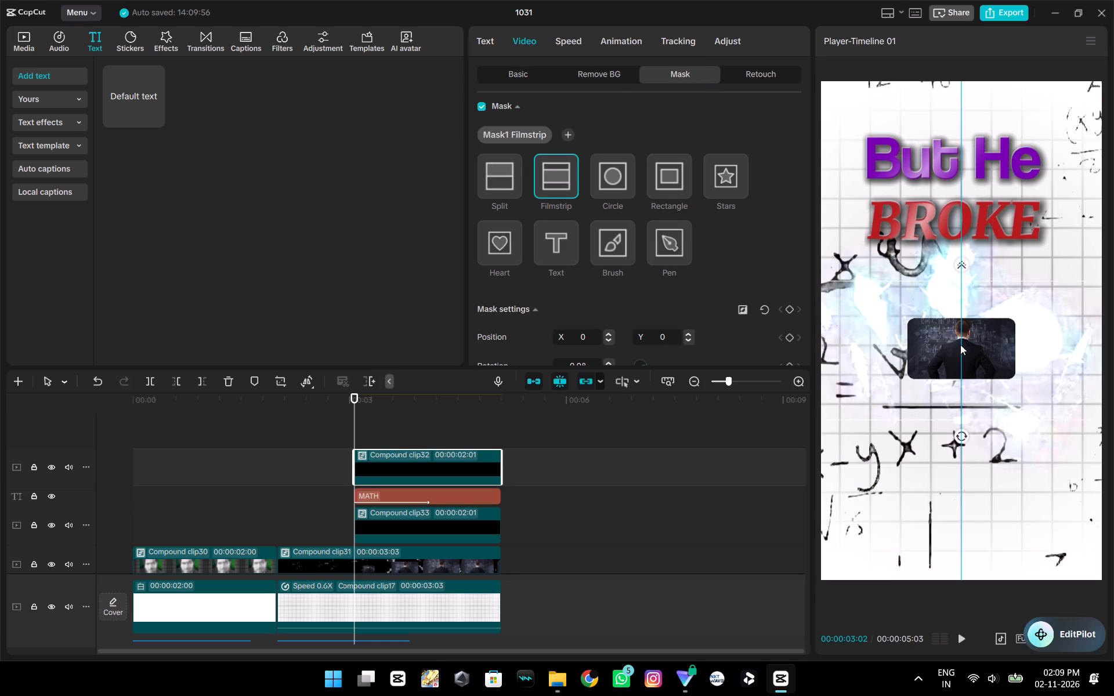
drag(960, 345, 953, 394)
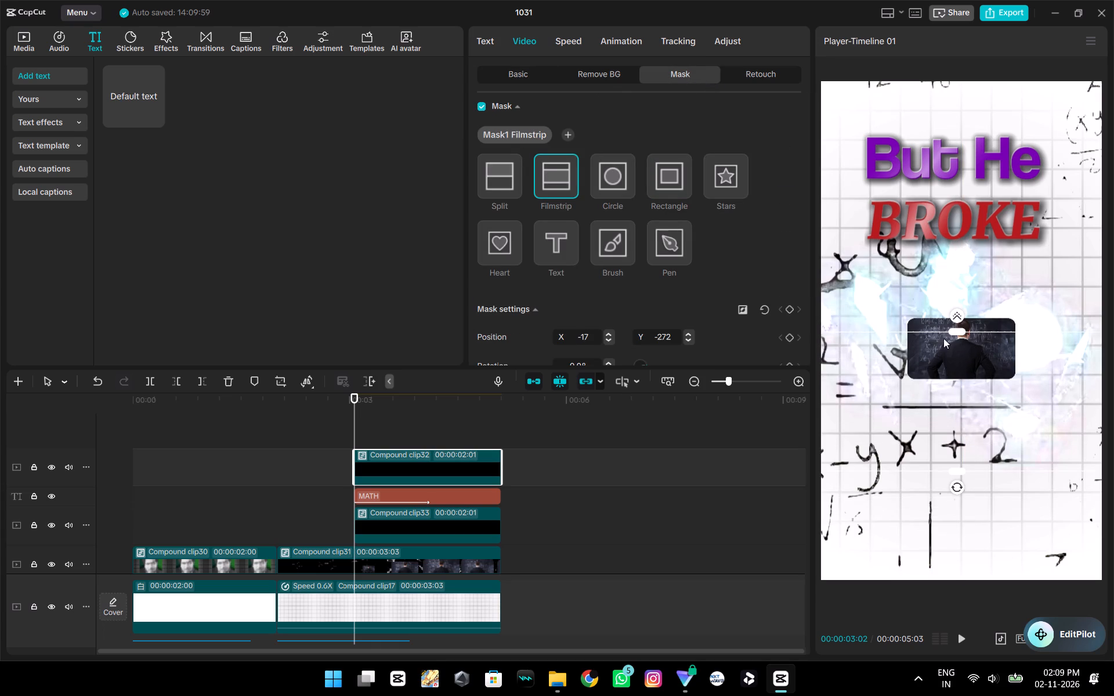
drag(951, 331, 960, 398)
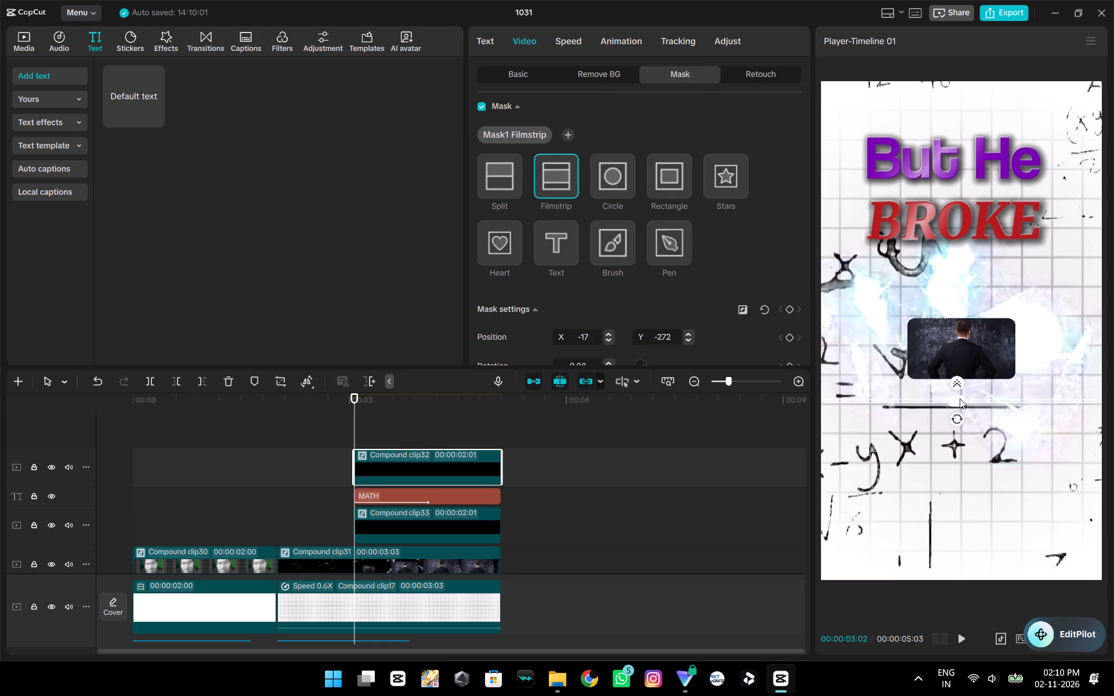
click(960, 403)
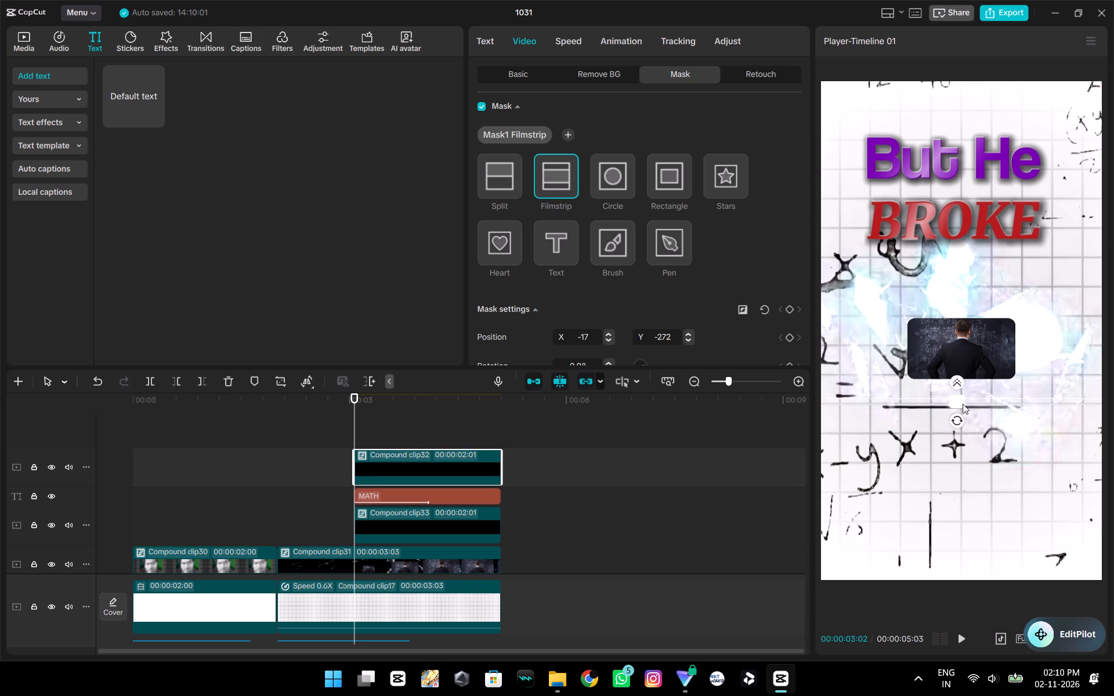
drag(979, 401, 975, 463)
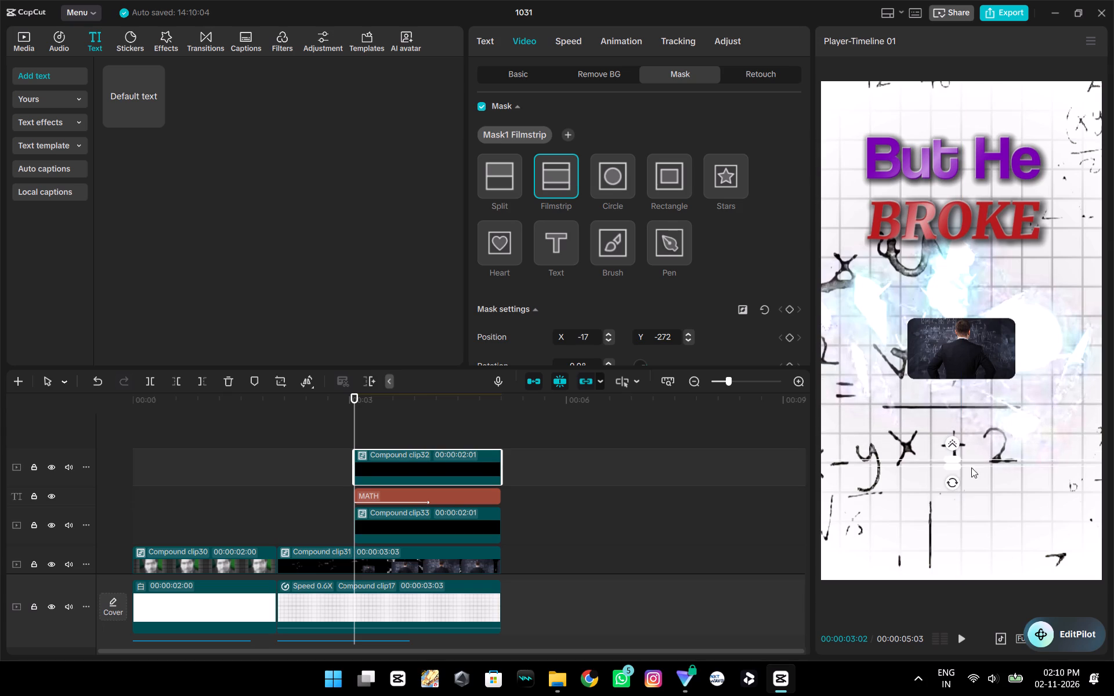
Tilt the mask band to a steep diagonal and place it across the MATH title at 00:00:04:00, about X -46, Y -549.
drag(953, 479, 976, 474)
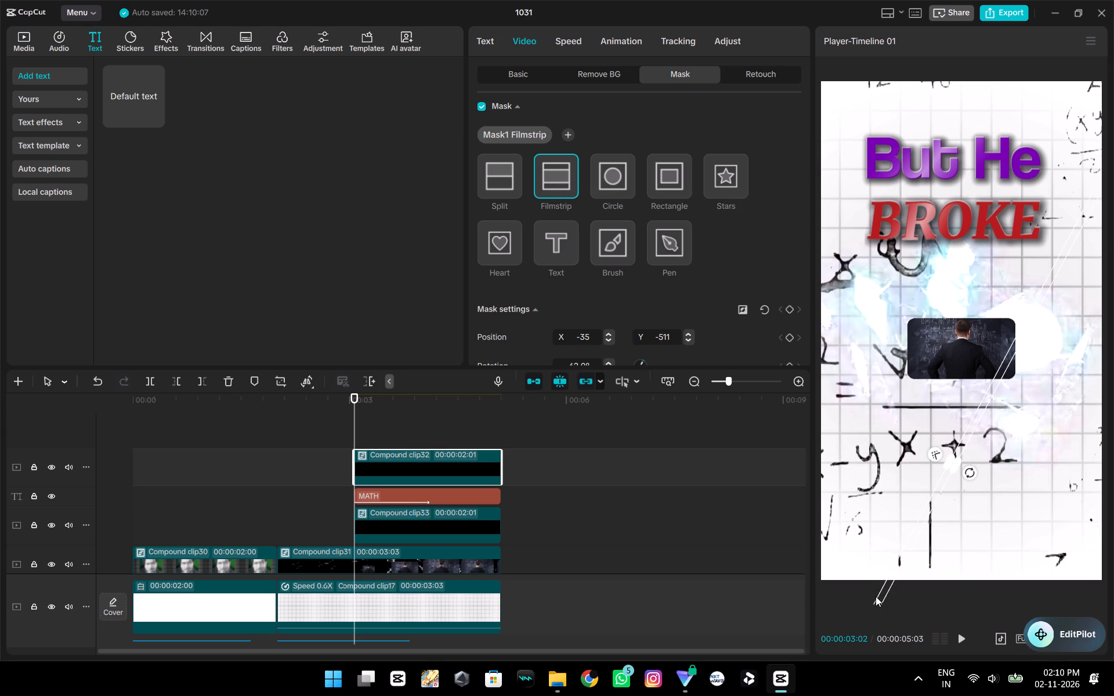
drag(878, 594, 886, 604)
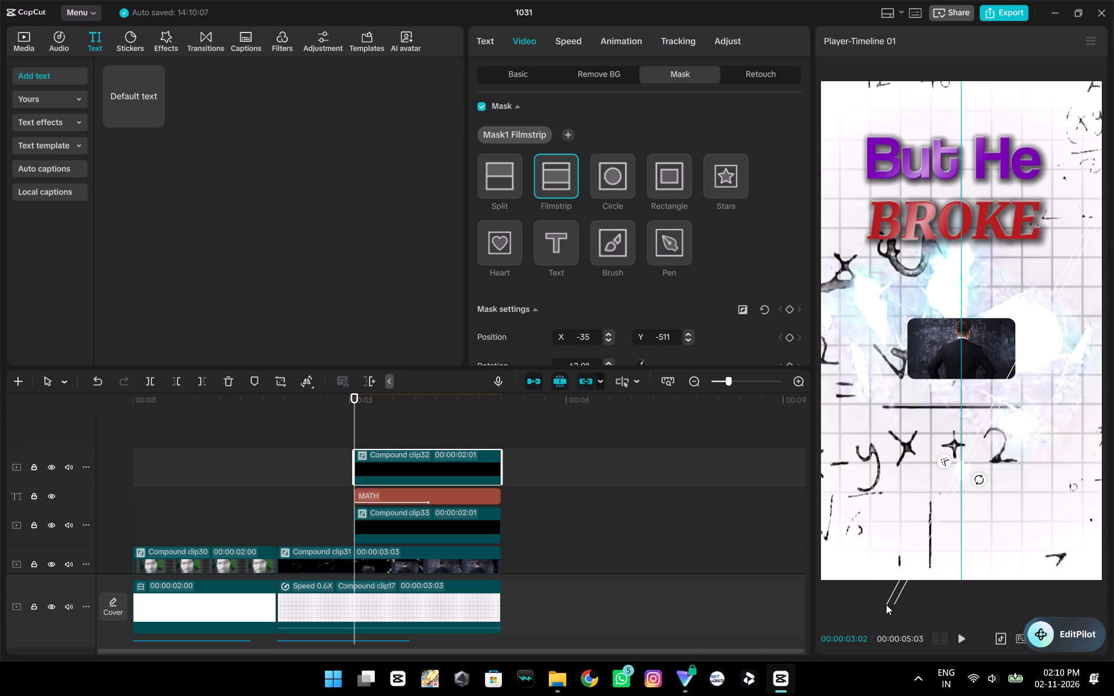
drag(886, 604, 885, 607)
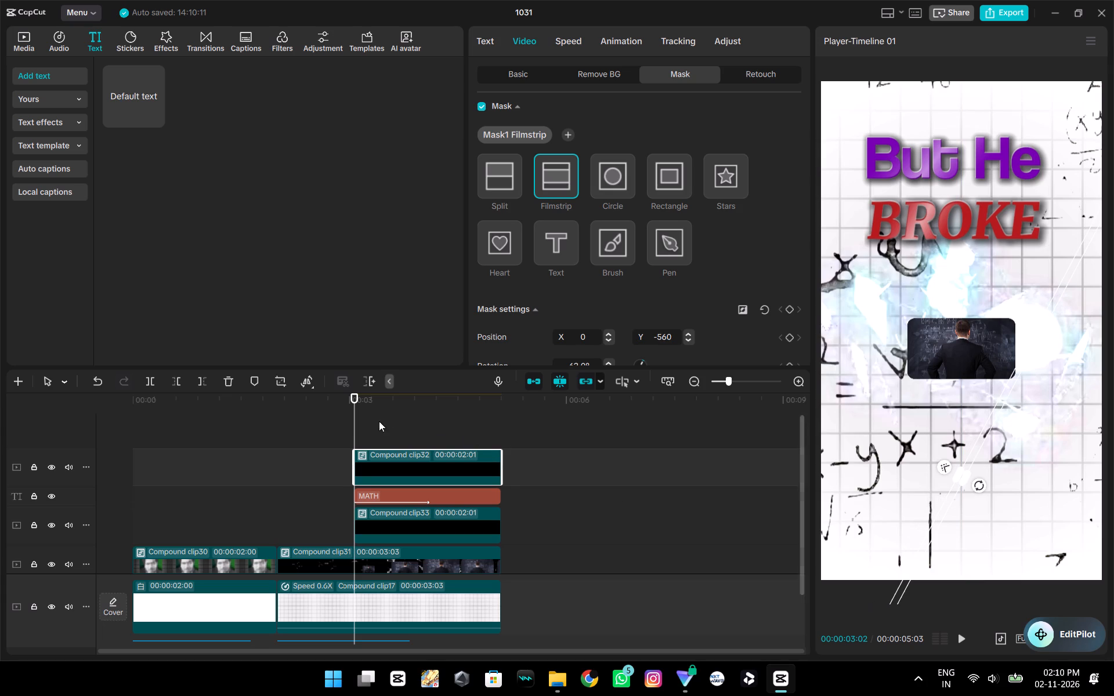
drag(353, 425, 422, 448)
drag(931, 531, 918, 528)
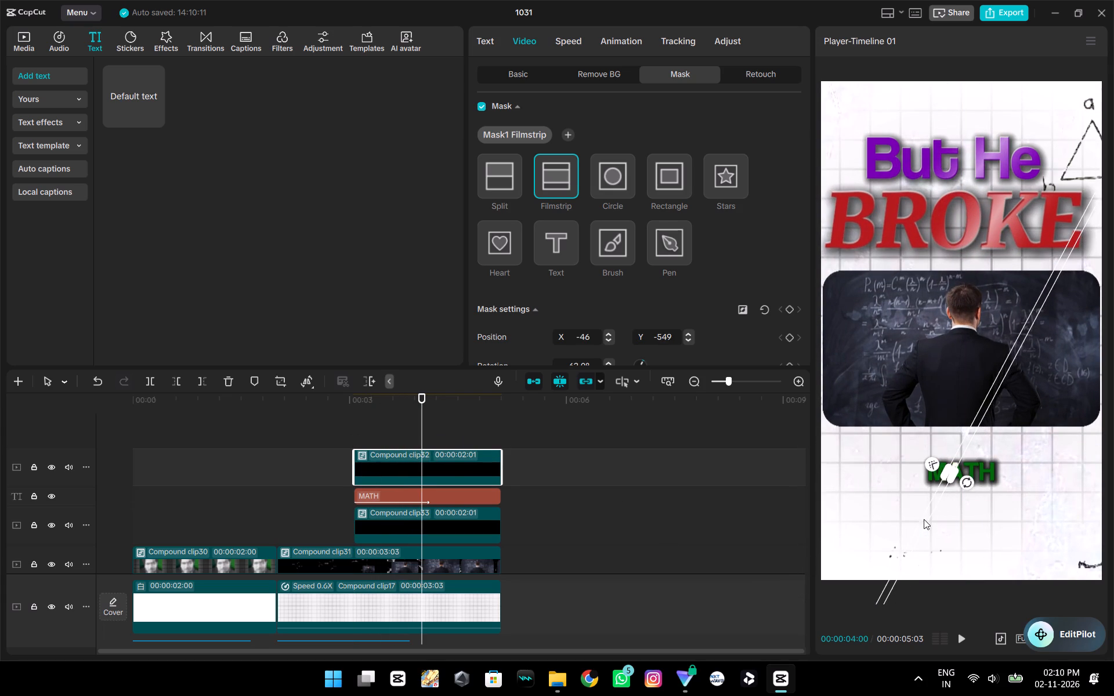
Adjust the mask band to a slight feather and shift it toward the start of the MATH title, about X -66, Y -509.
drag(932, 457, 914, 452)
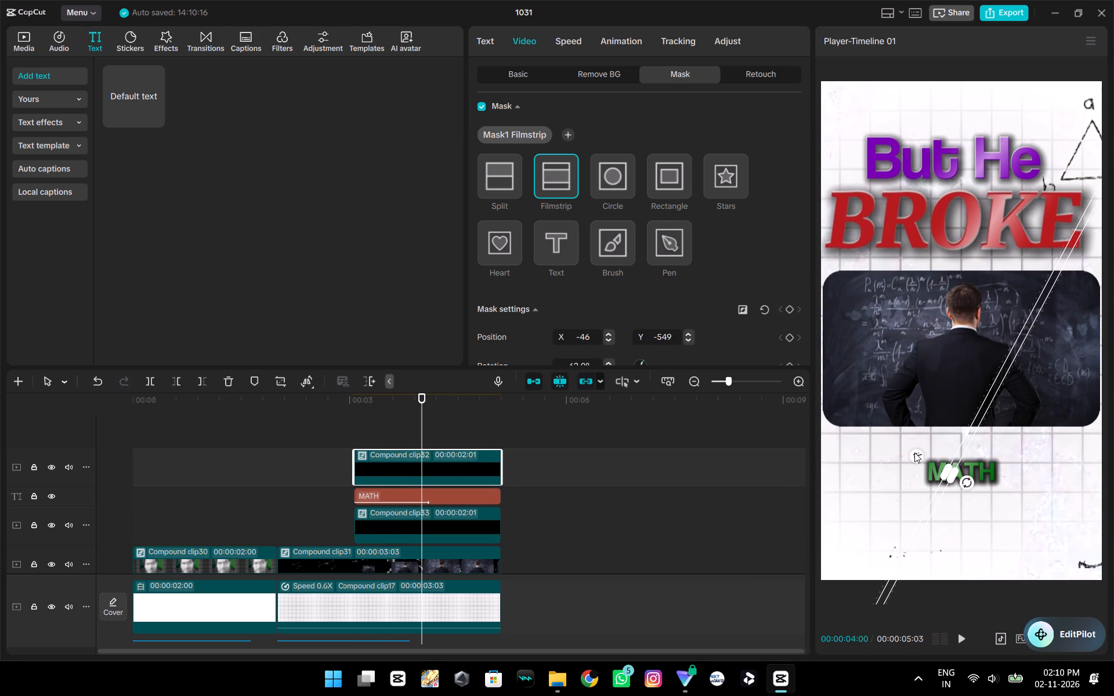
drag(914, 452, 909, 445)
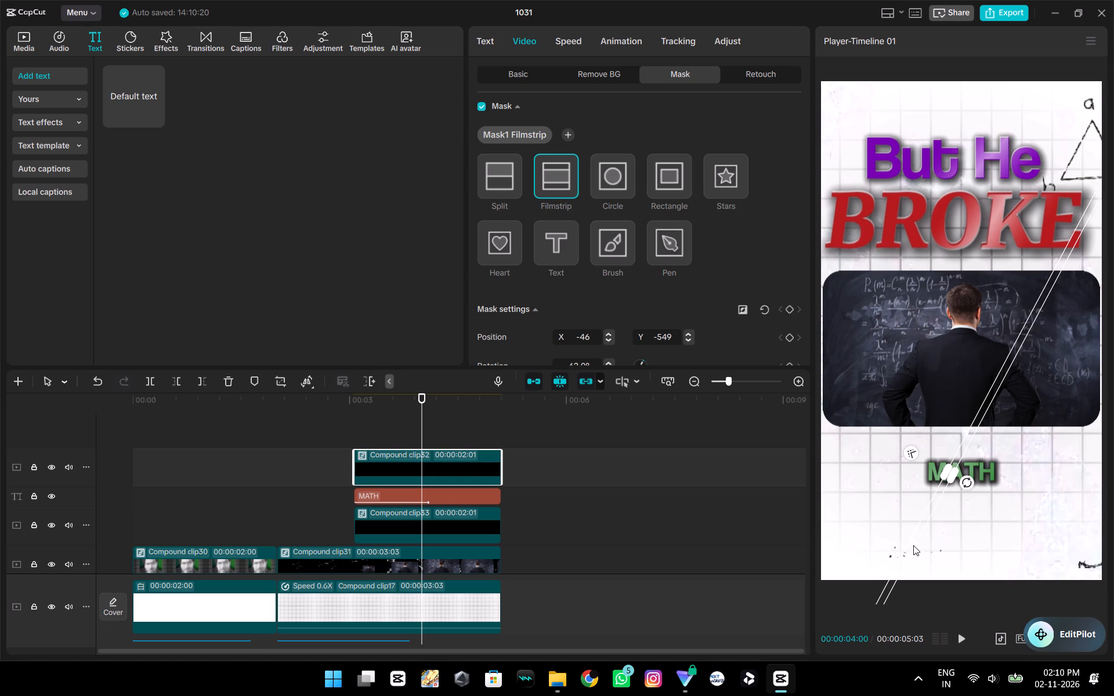
drag(909, 552, 892, 537)
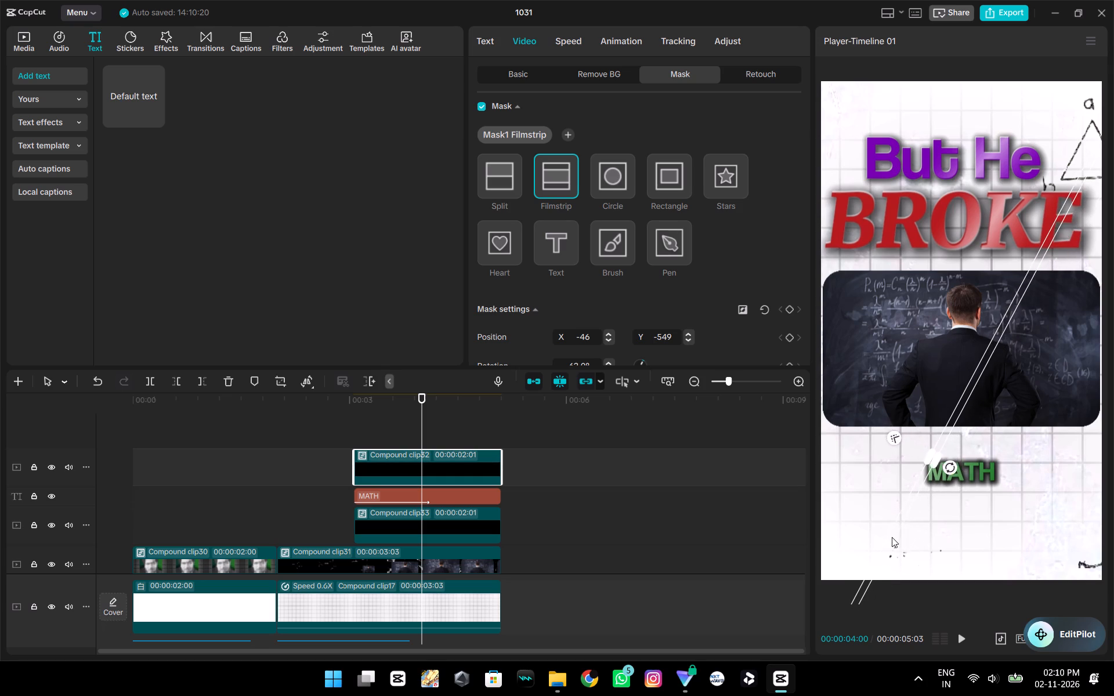
drag(892, 537, 917, 553)
drag(918, 454, 929, 461)
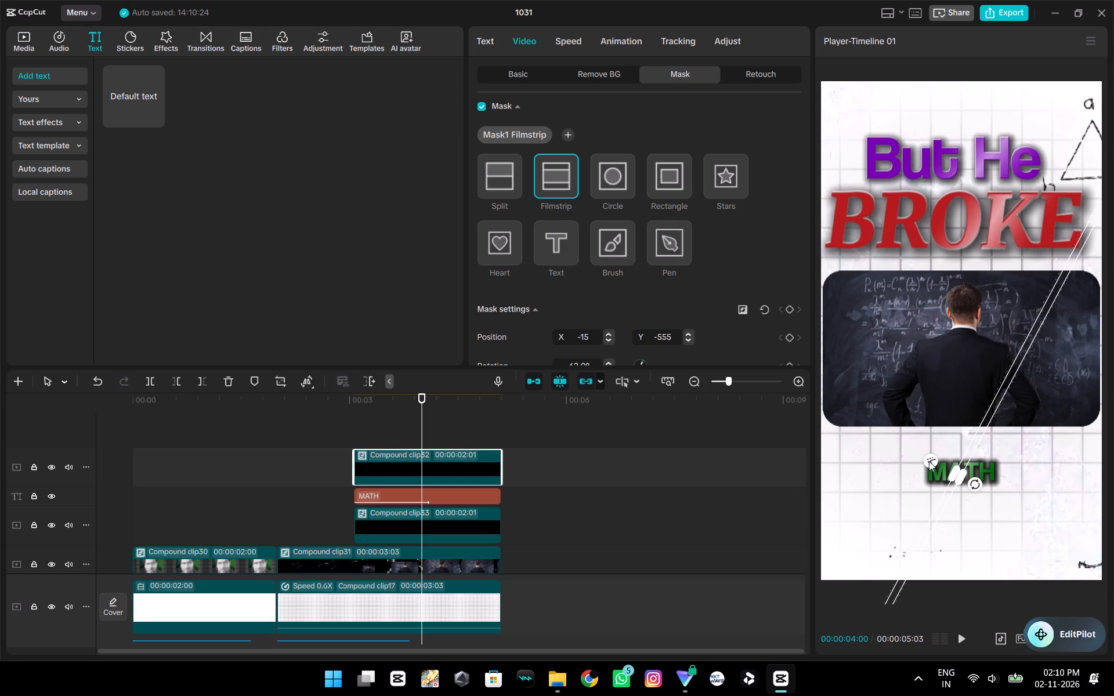
drag(929, 461, 931, 467)
drag(941, 510, 927, 498)
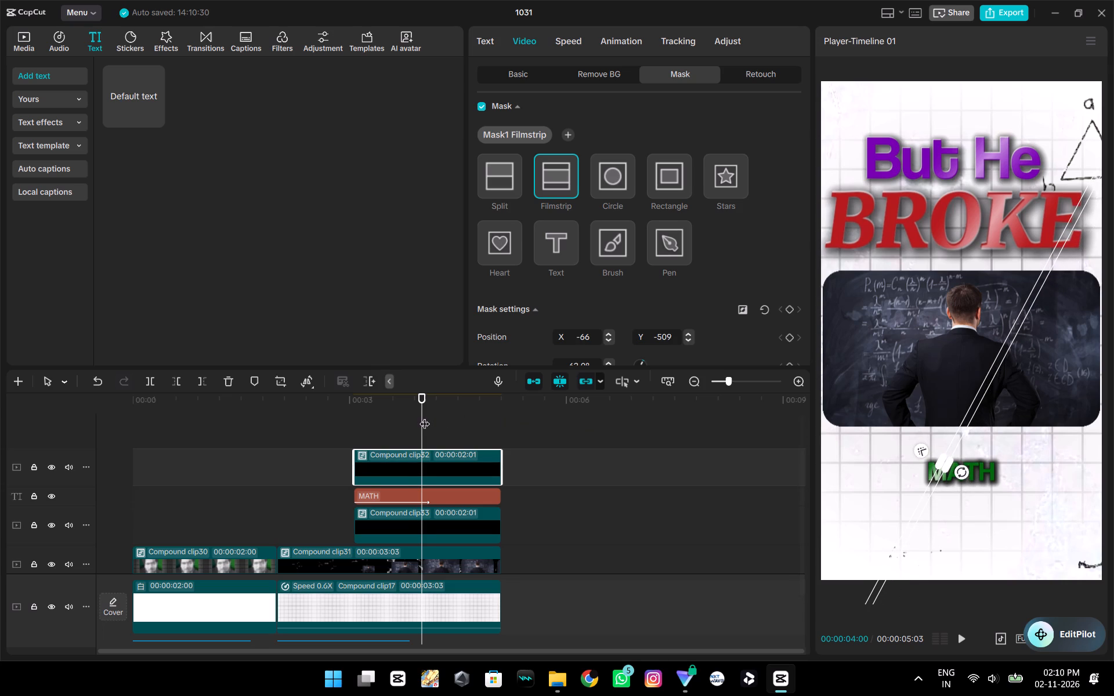
Keyframe the Filmstrip mask at 00:00:04:03 and place its band at the start of the MATH title, about X -35, Y -493.
drag(424, 416, 428, 423)
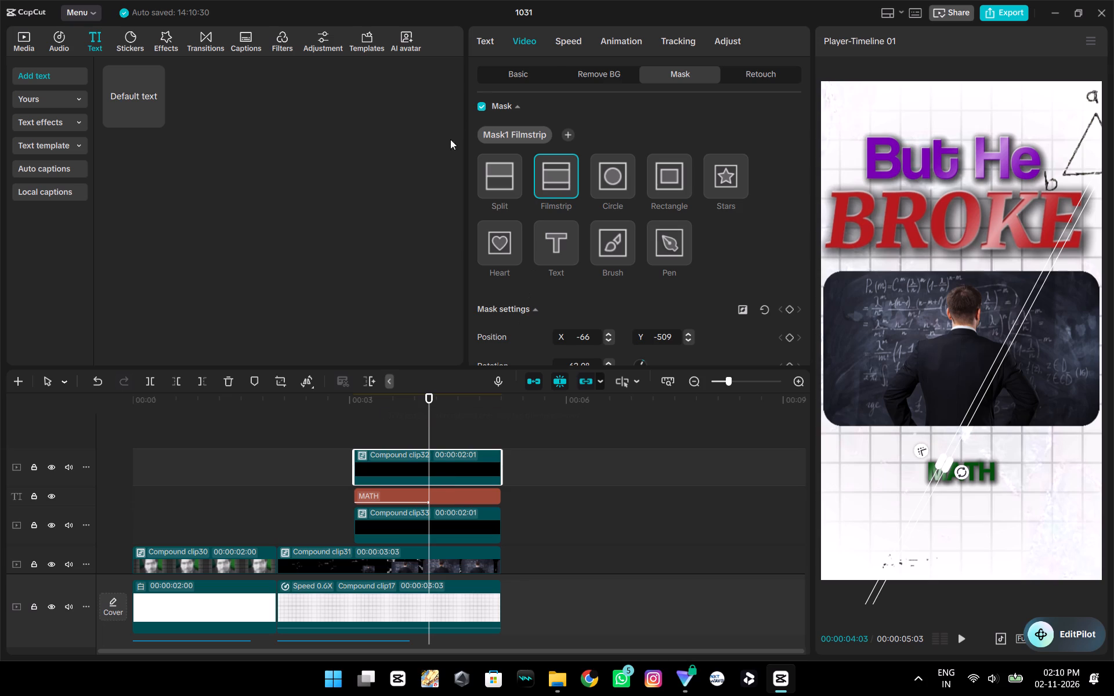
click(786, 309)
drag(907, 516, 928, 521)
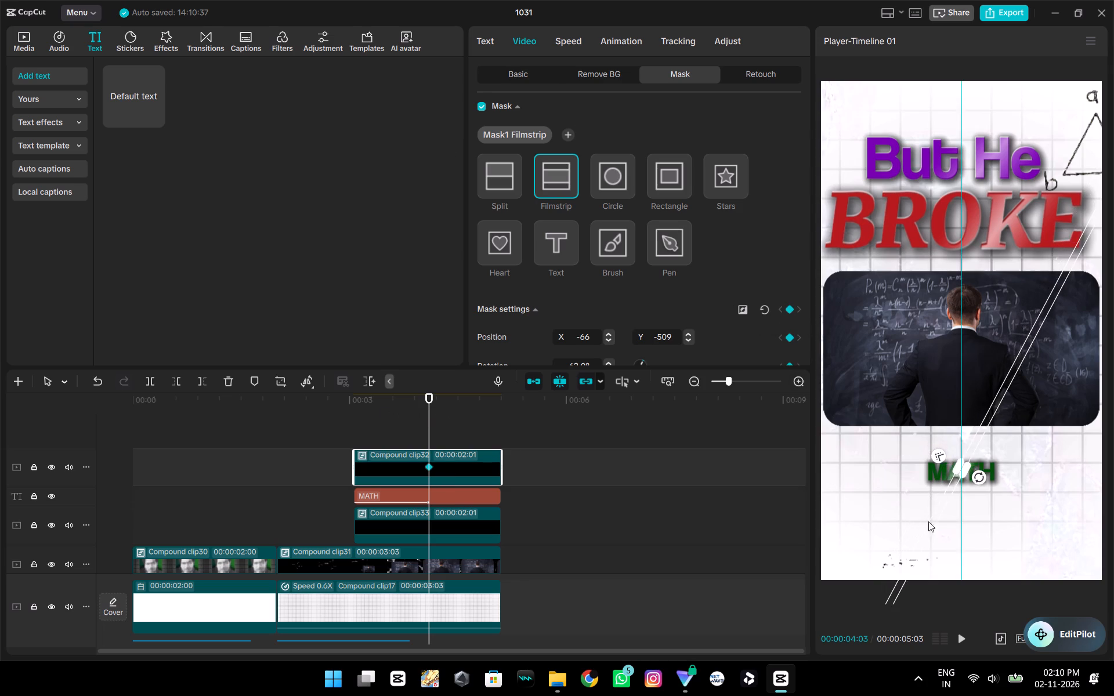
drag(928, 521, 953, 533)
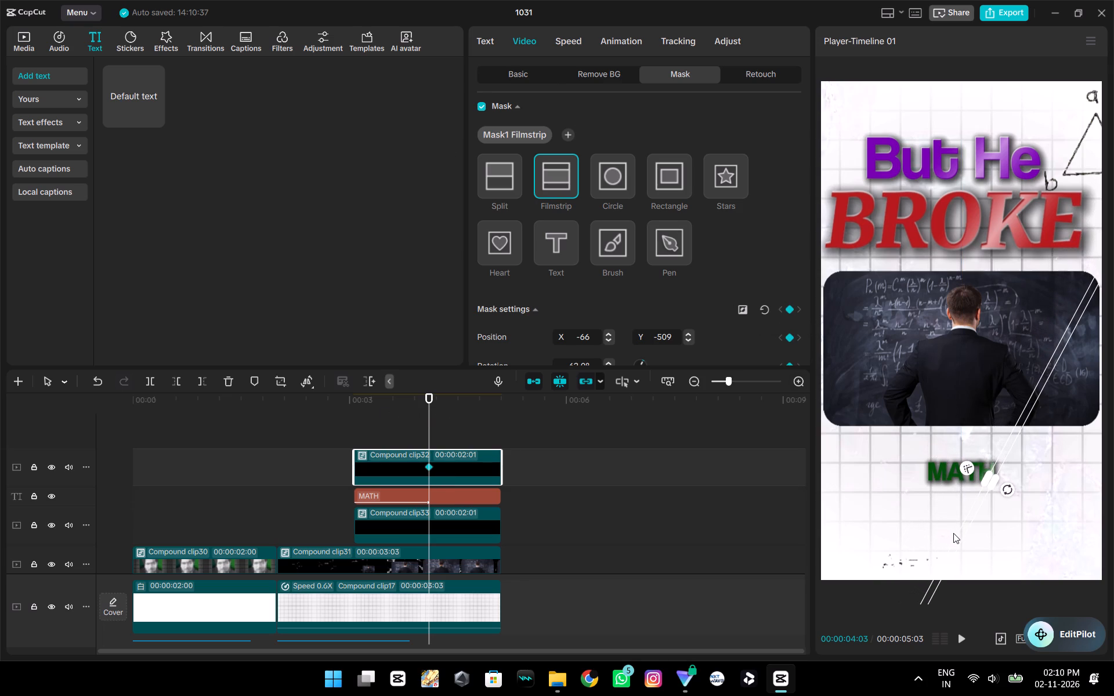
drag(953, 533, 909, 516)
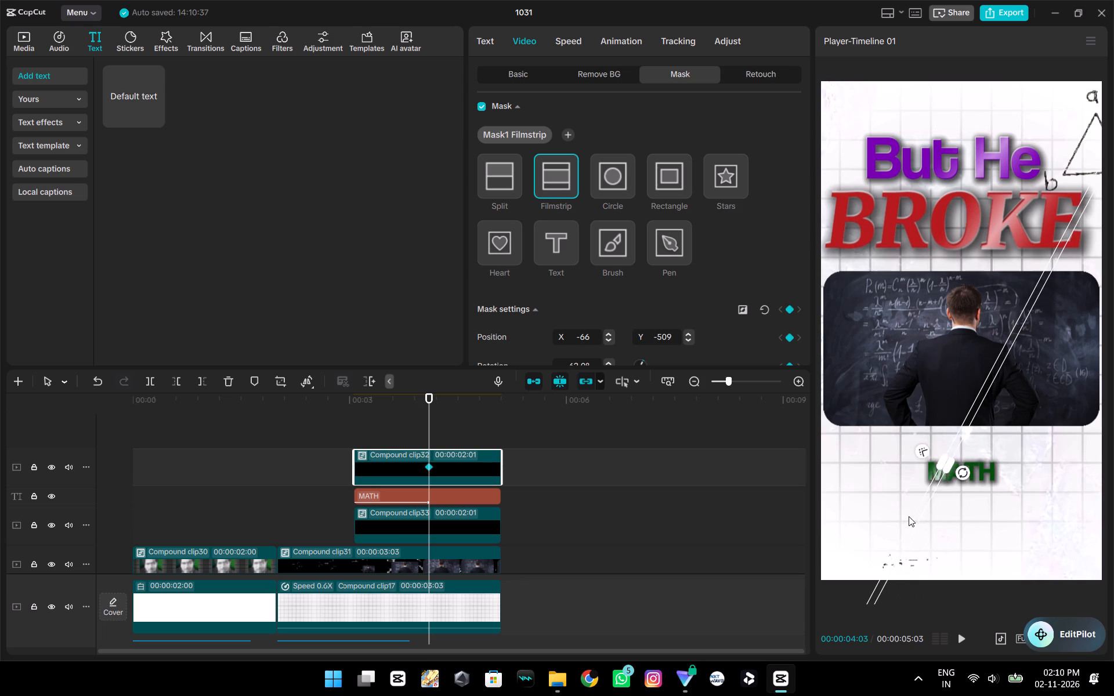
drag(909, 516, 916, 512)
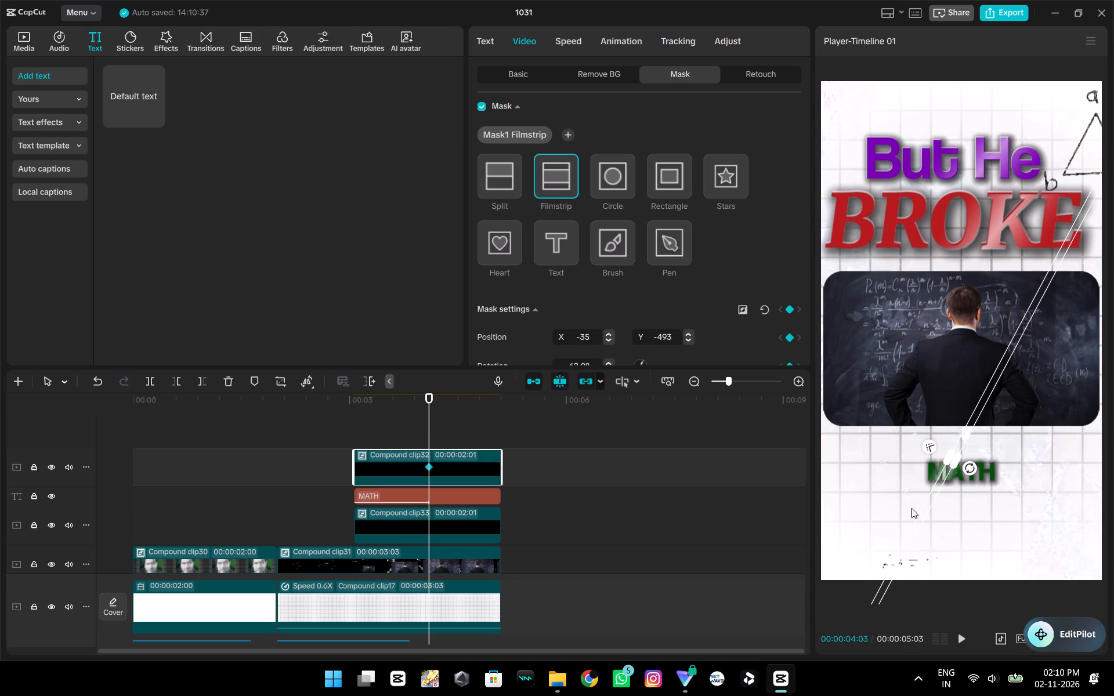
At the clip's end, 00:00:05:03, move the mask band across to the far end of the MATH title.
drag(429, 423, 489, 434)
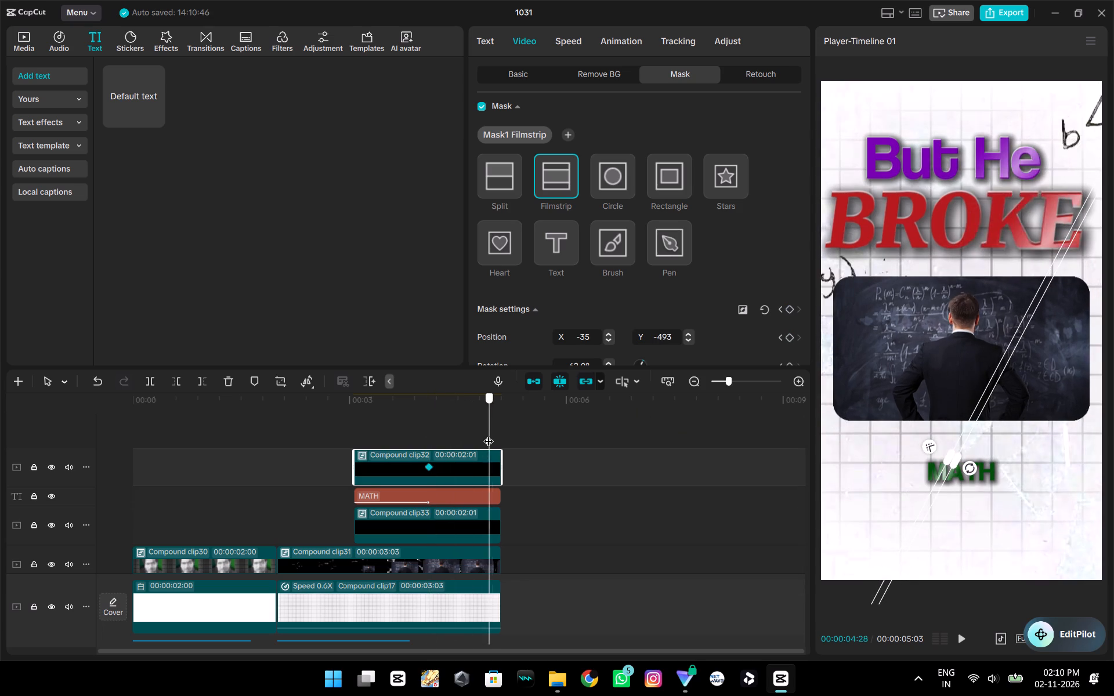
drag(489, 434, 500, 435)
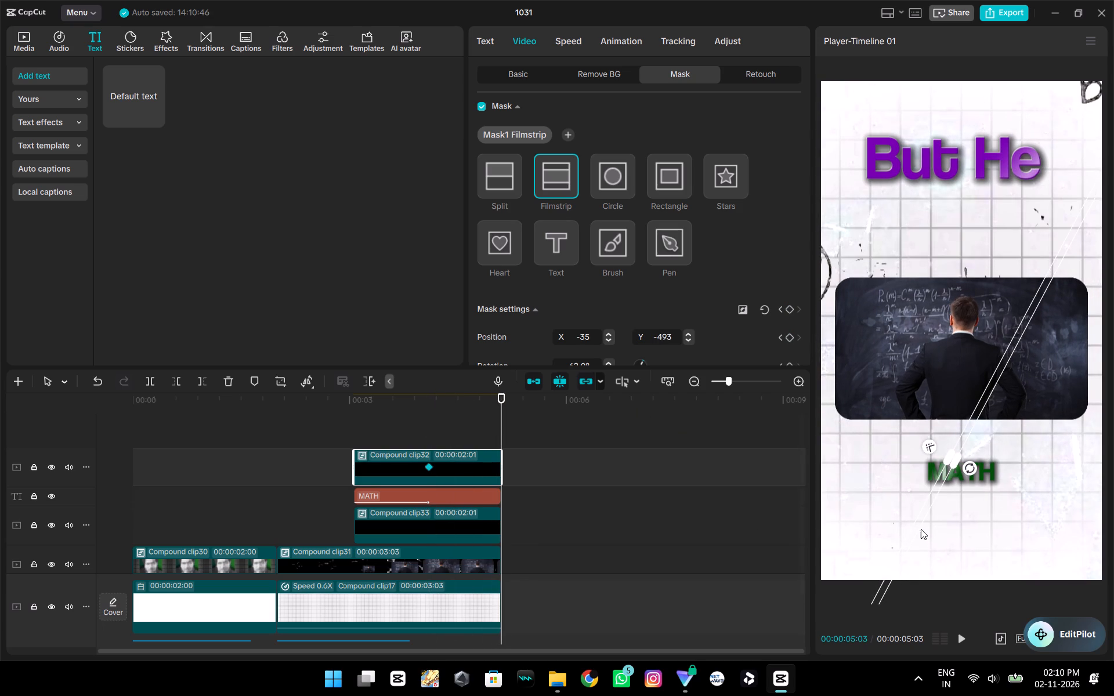
drag(921, 529, 953, 546)
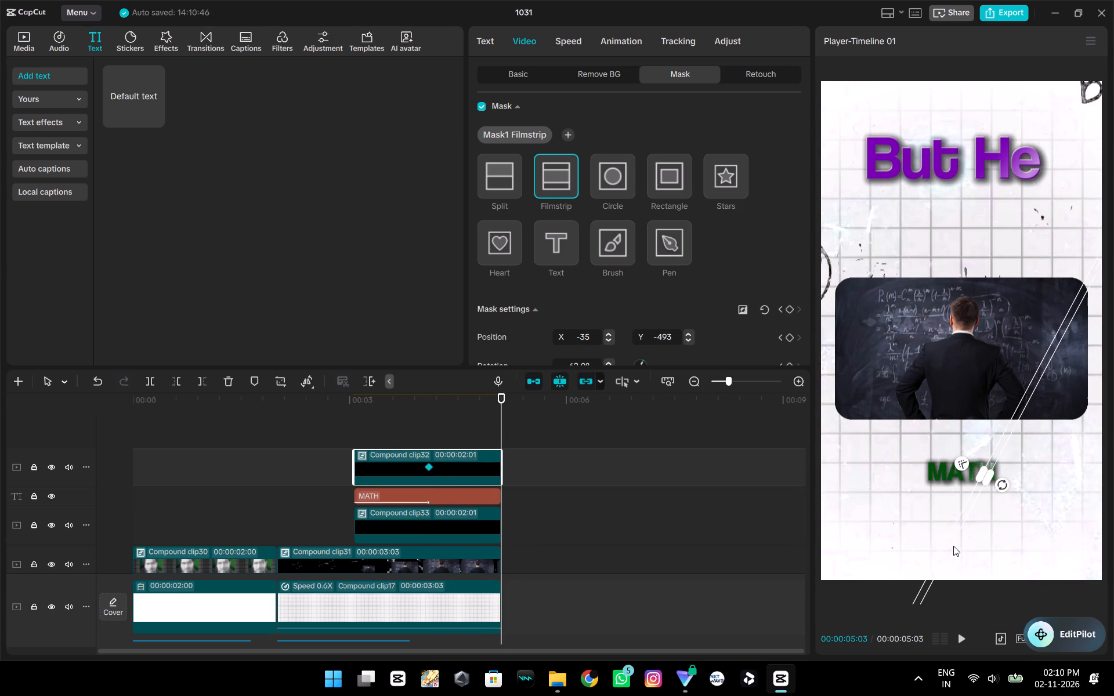
drag(953, 546, 955, 546)
Combine the MATH text layer and the two MATH compound clips above and below it into one compound clip.
click(409, 444)
drag(406, 426, 371, 438)
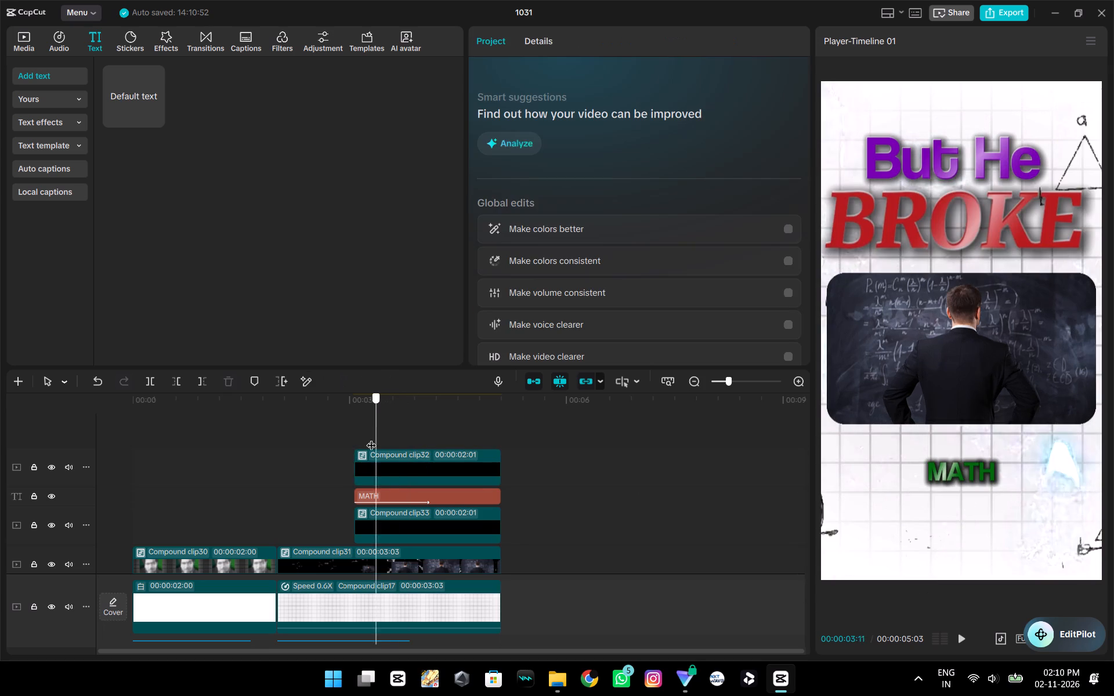
drag(371, 438, 357, 438)
ctrl+click(415, 517)
ctrl+click(419, 496)
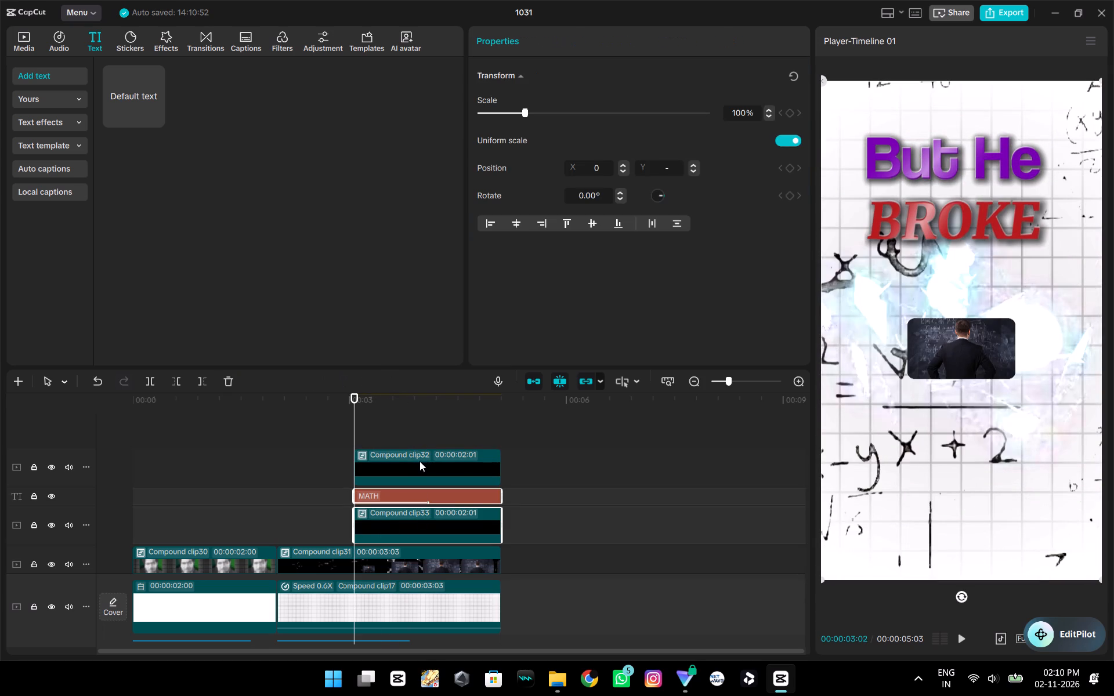
ctrl+click(419, 461)
key(alt+g)
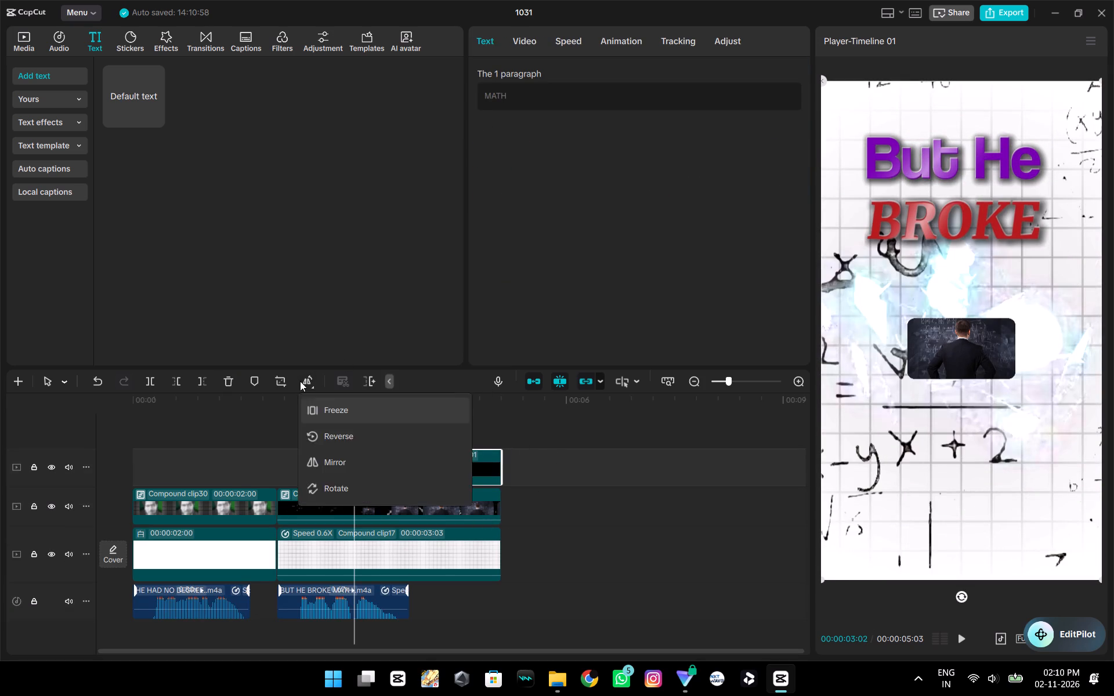
Crop the new MATH compound clip to a full-width band in the lower frame, removing the area above and a strip at the bottom.
click(284, 383)
drag(547, 154, 567, 378)
drag(554, 485, 552, 484)
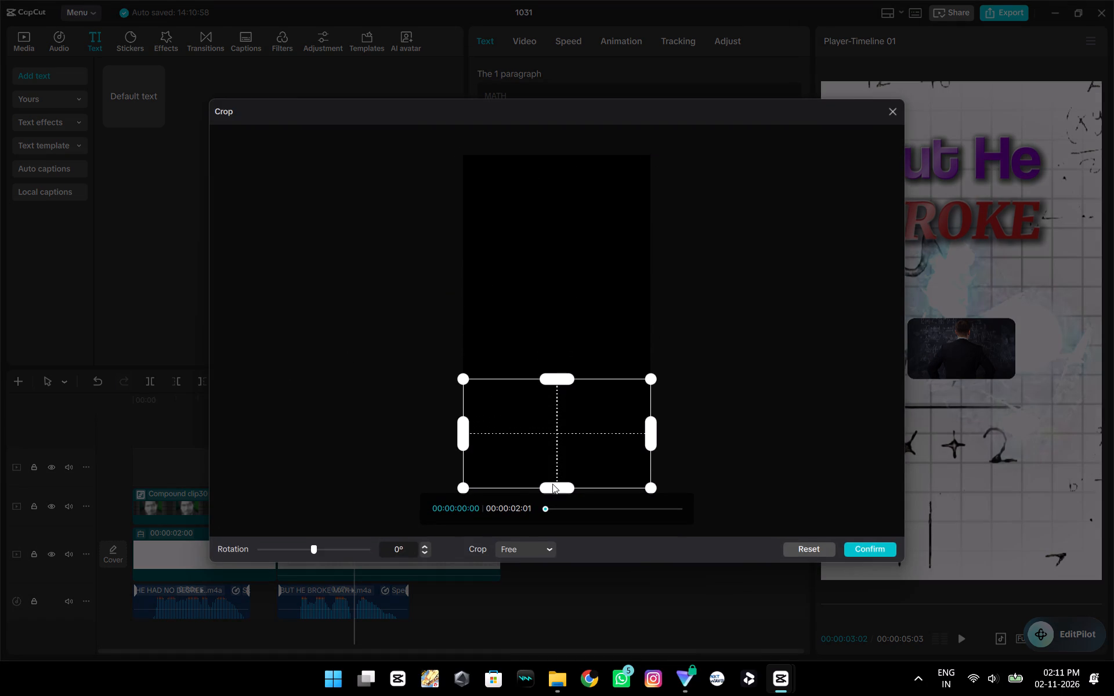
drag(552, 484, 562, 473)
click(870, 548)
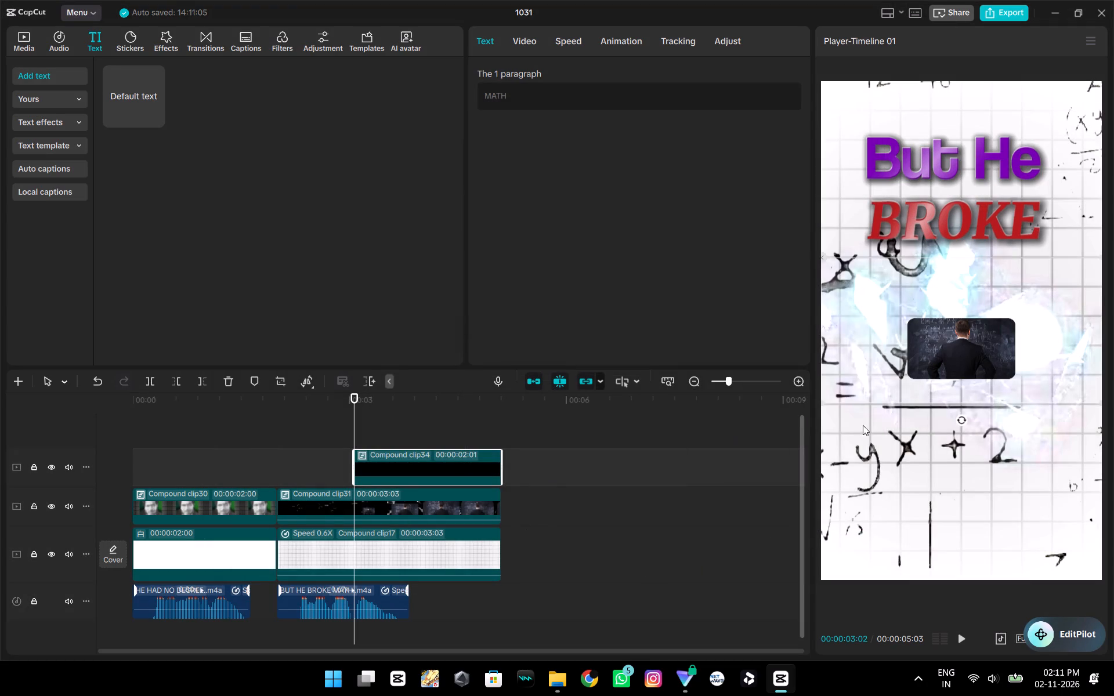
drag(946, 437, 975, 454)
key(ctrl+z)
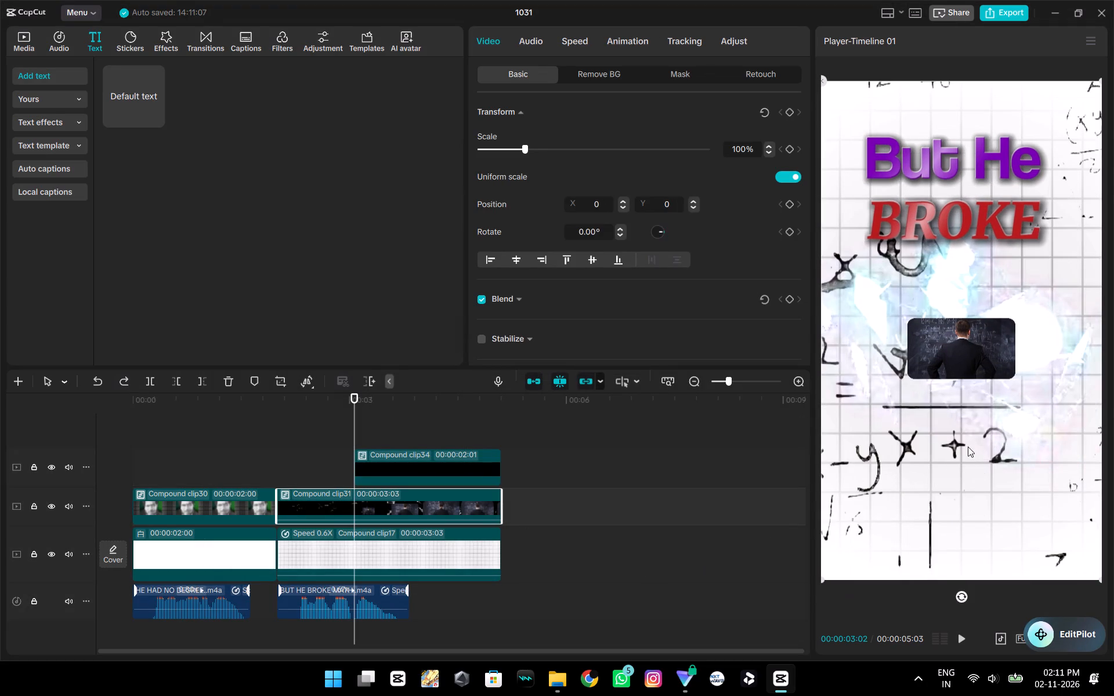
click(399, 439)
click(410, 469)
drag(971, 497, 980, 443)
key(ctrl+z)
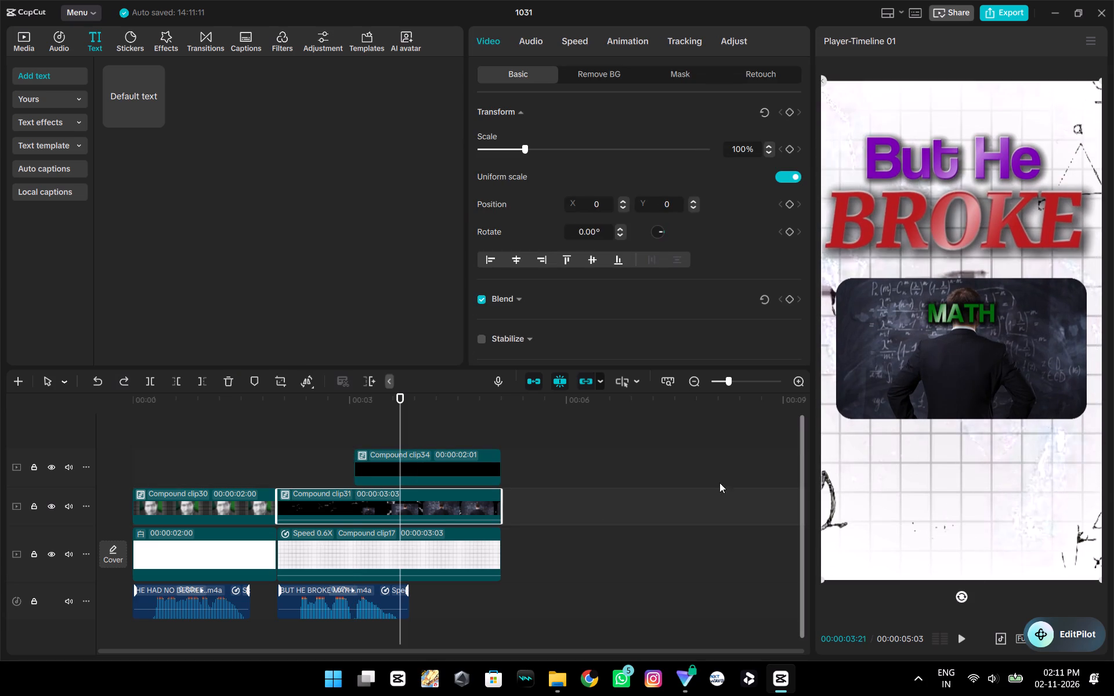
Enlarge the cropped MATH compound clip and place it beneath the chalkboard picture at 00:00:03:21.
click(440, 457)
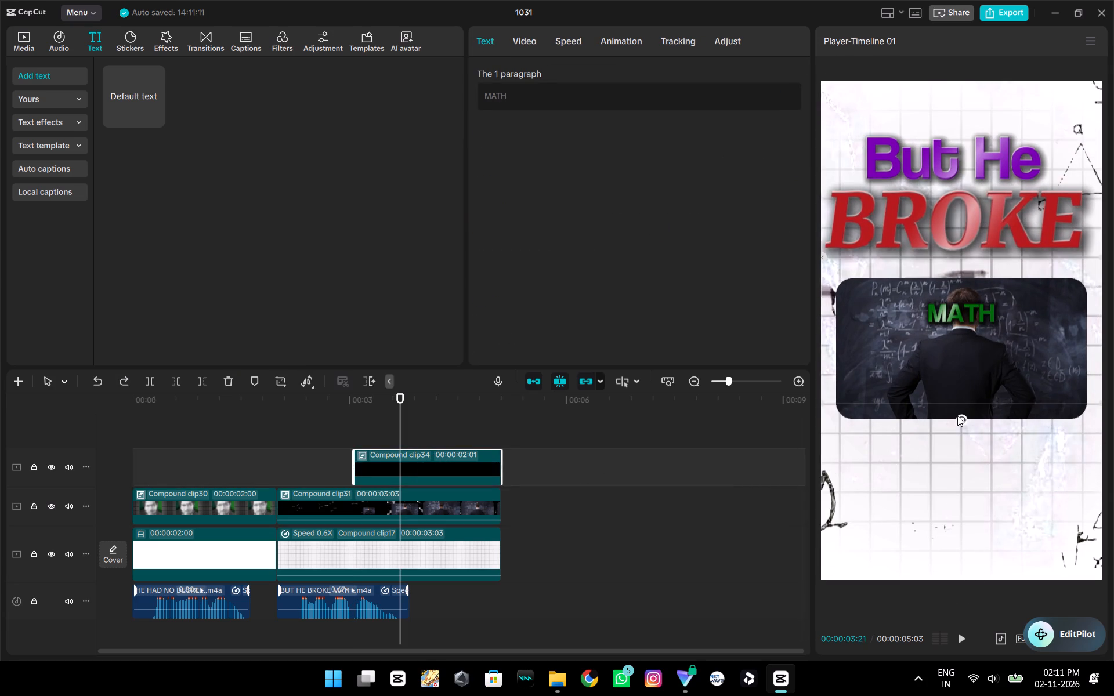
click(961, 416)
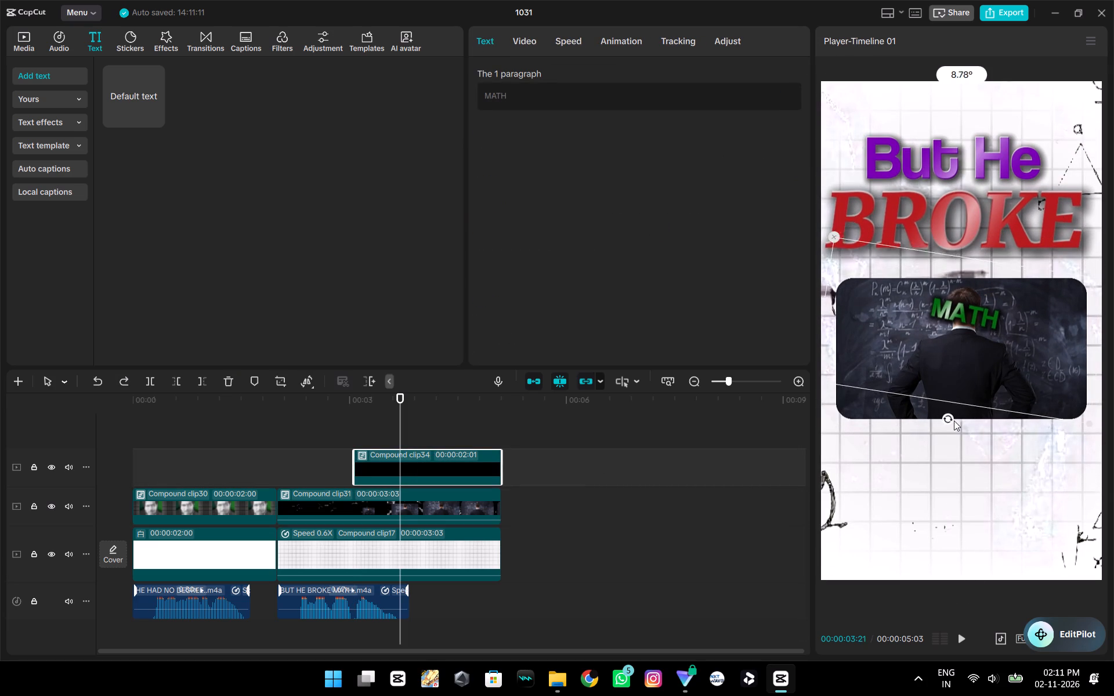
drag(971, 379, 891, 493)
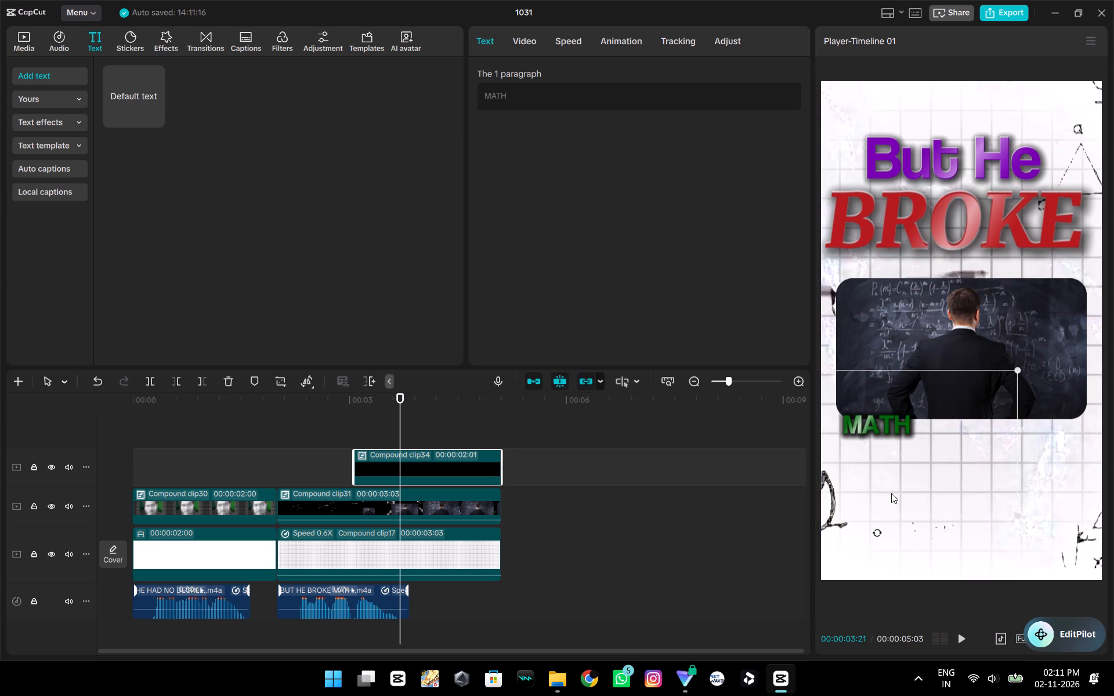
drag(891, 493, 890, 493)
drag(1018, 369, 1113, 83)
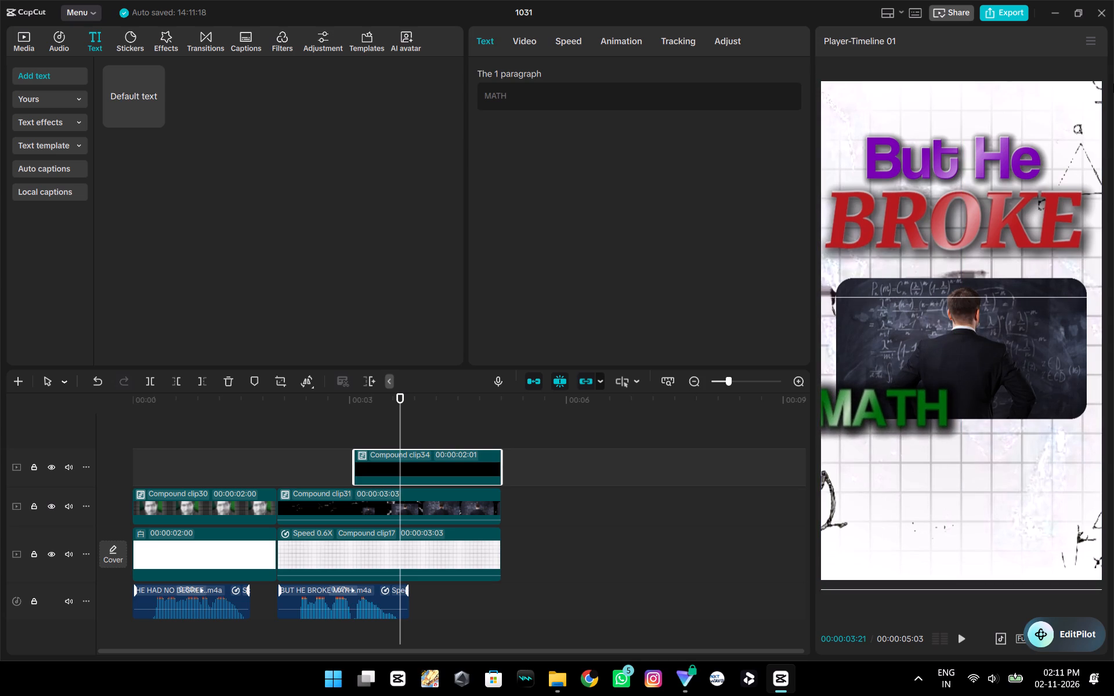
drag(1113, 83, 1113, 78)
drag(860, 449, 936, 502)
Set the MATH compound clip's scale to 250% and centre it below the picture at X 0, Y -1412.
click(533, 41)
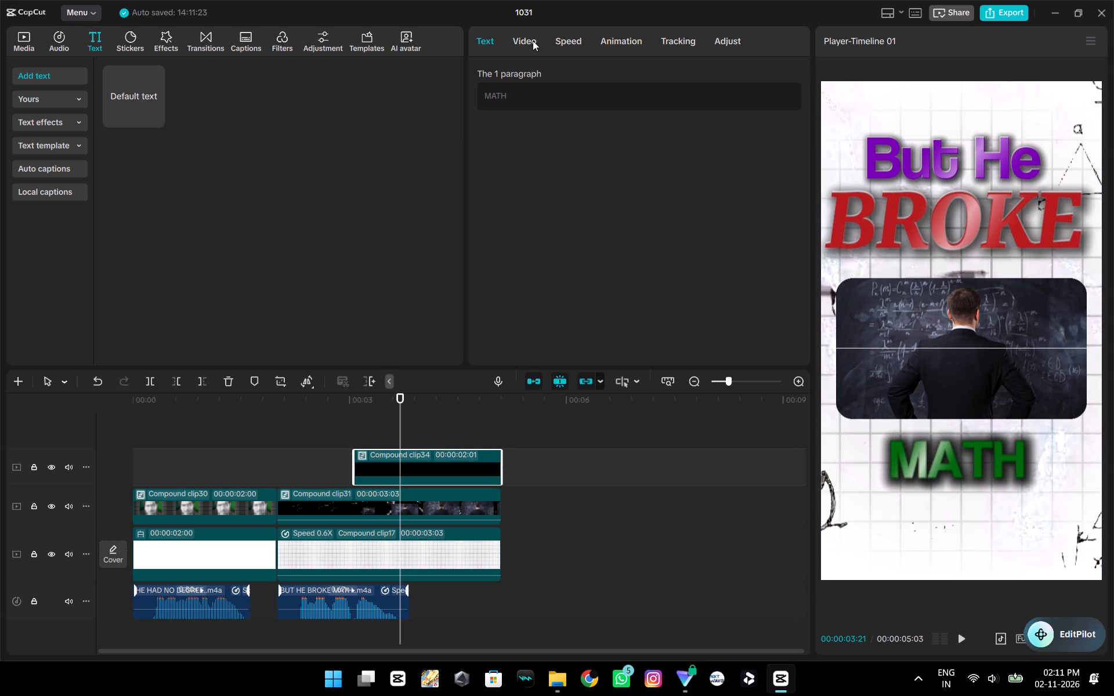
triple_click(769, 143)
double_click(770, 146)
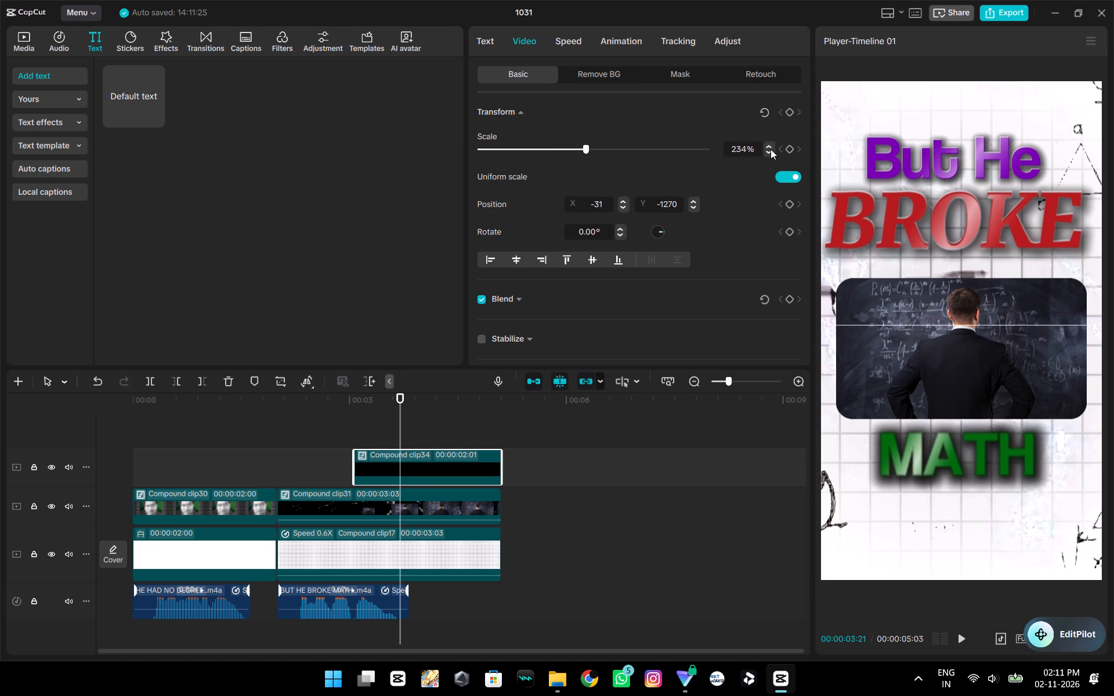
click(766, 137)
double_click(767, 147)
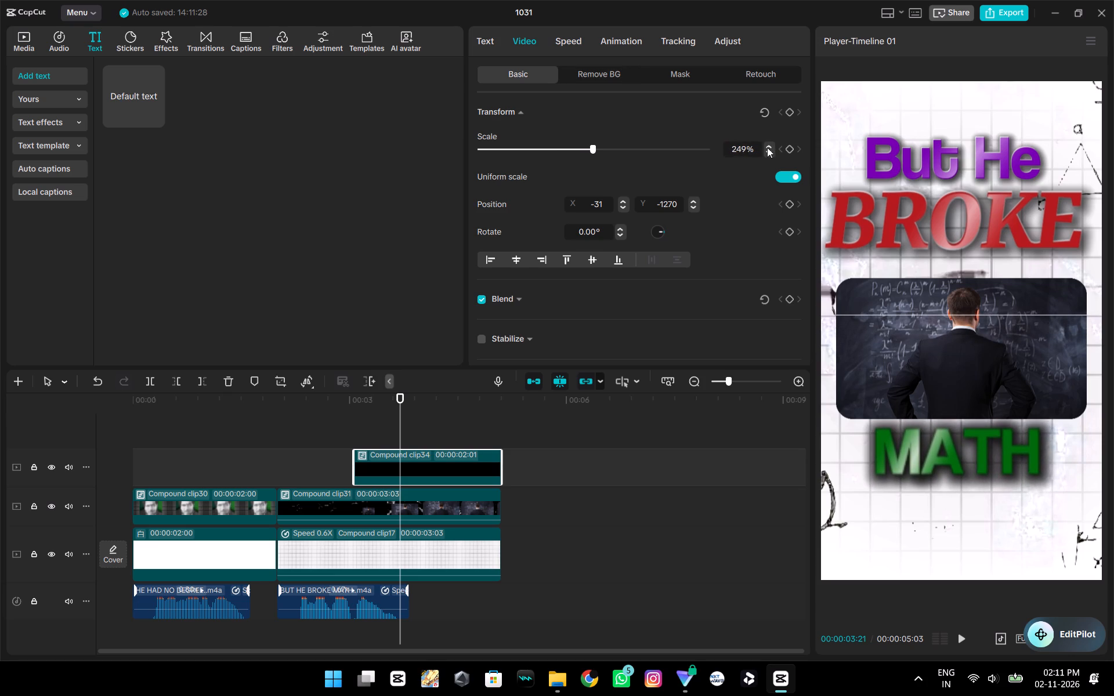
drag(978, 477, 982, 496)
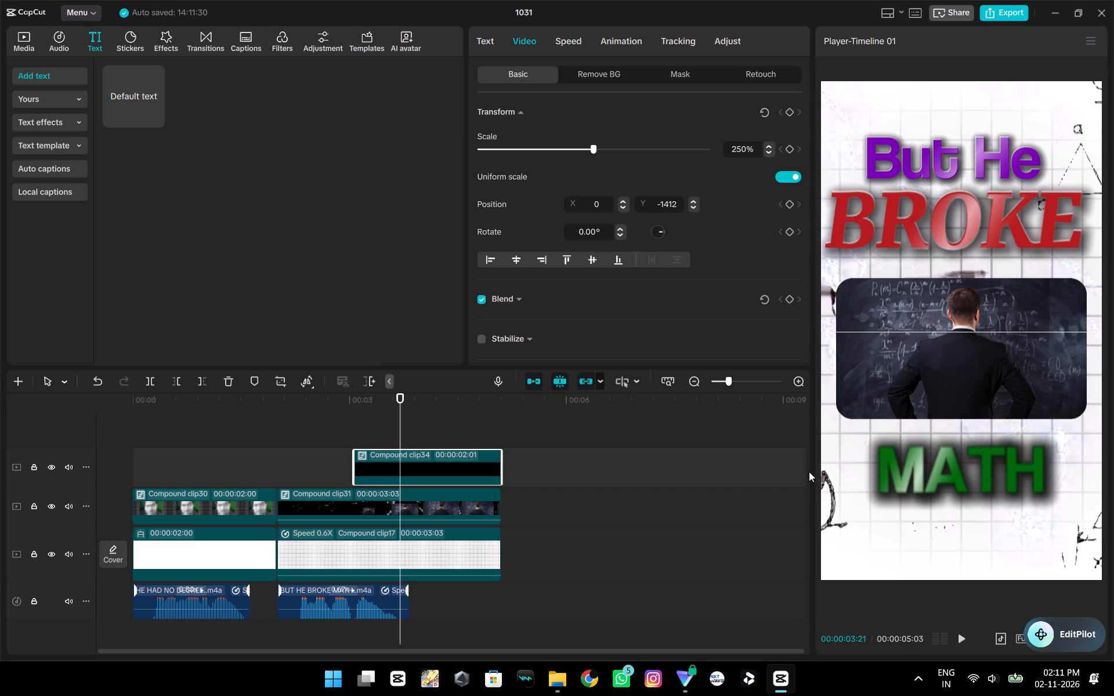
Play back the enlarged MATH title from its start to check its entrance and shine.
key(space)
key(space)
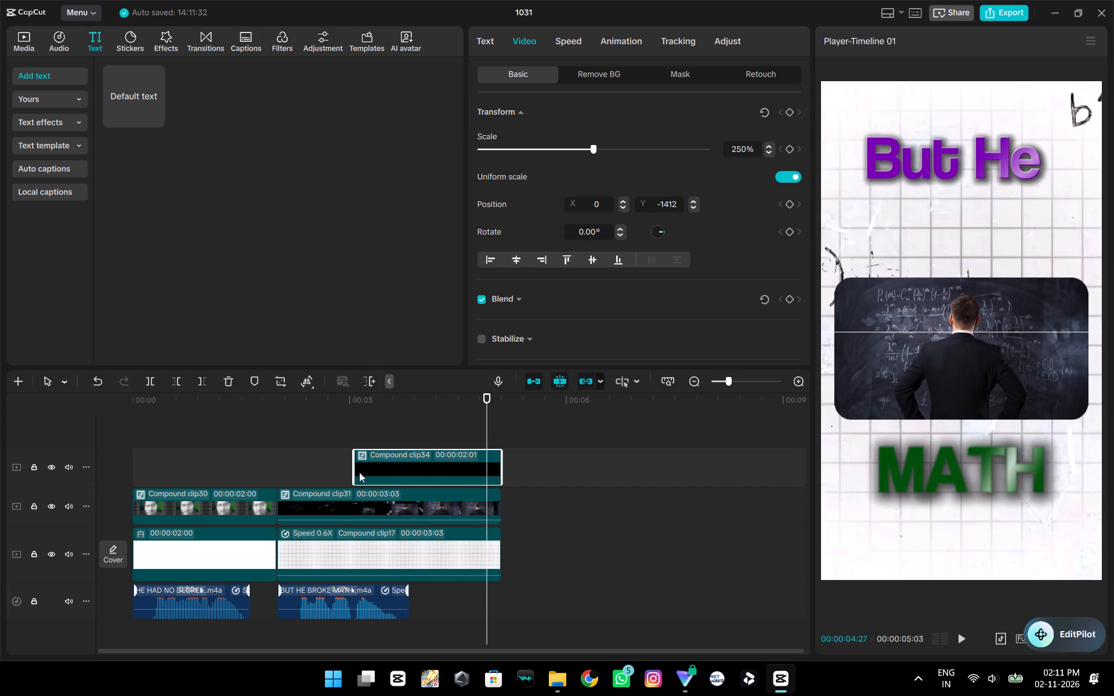
click(343, 438)
drag(343, 438, 351, 440)
key(space)
key(space)
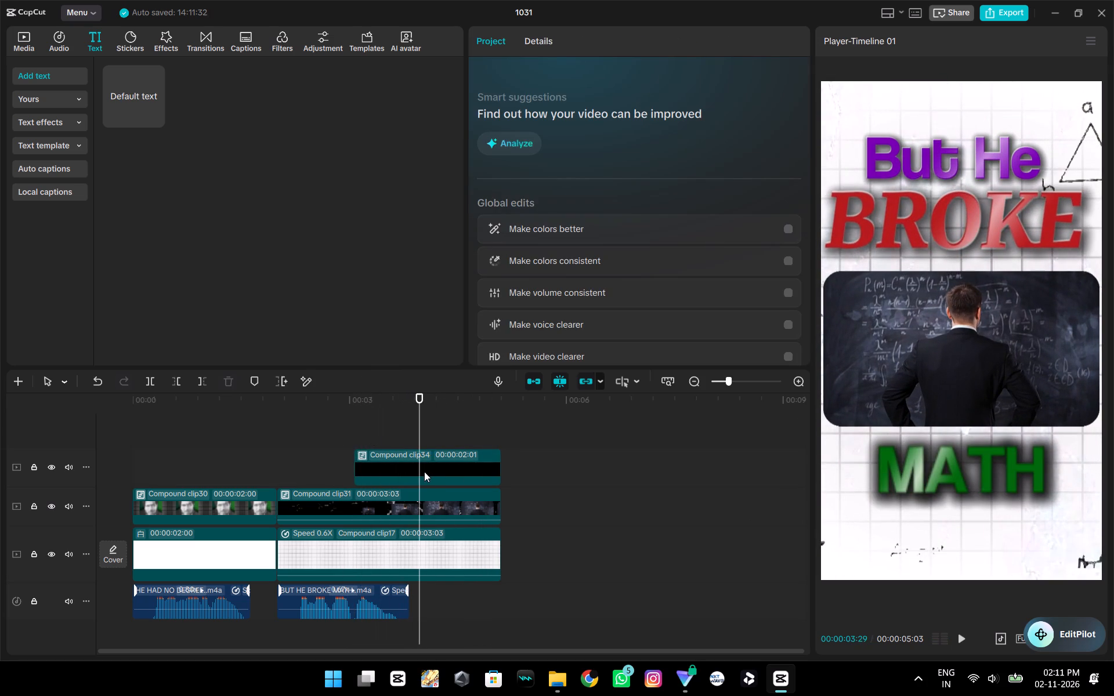
Render the whole timeline.
click(424, 472)
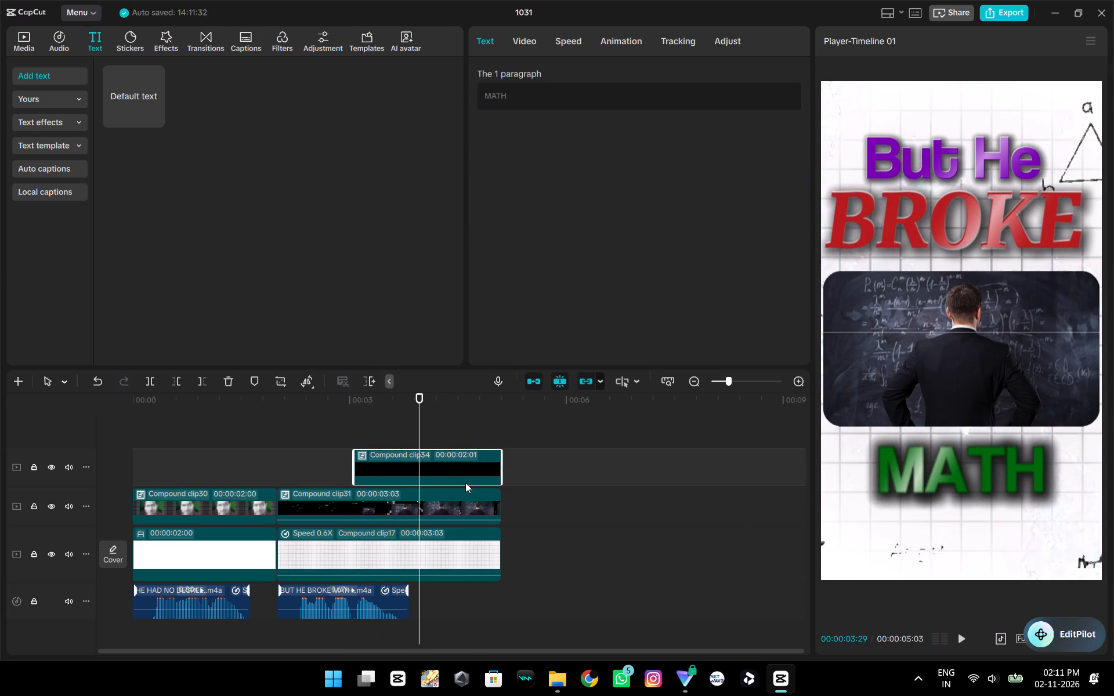
right_click(452, 458)
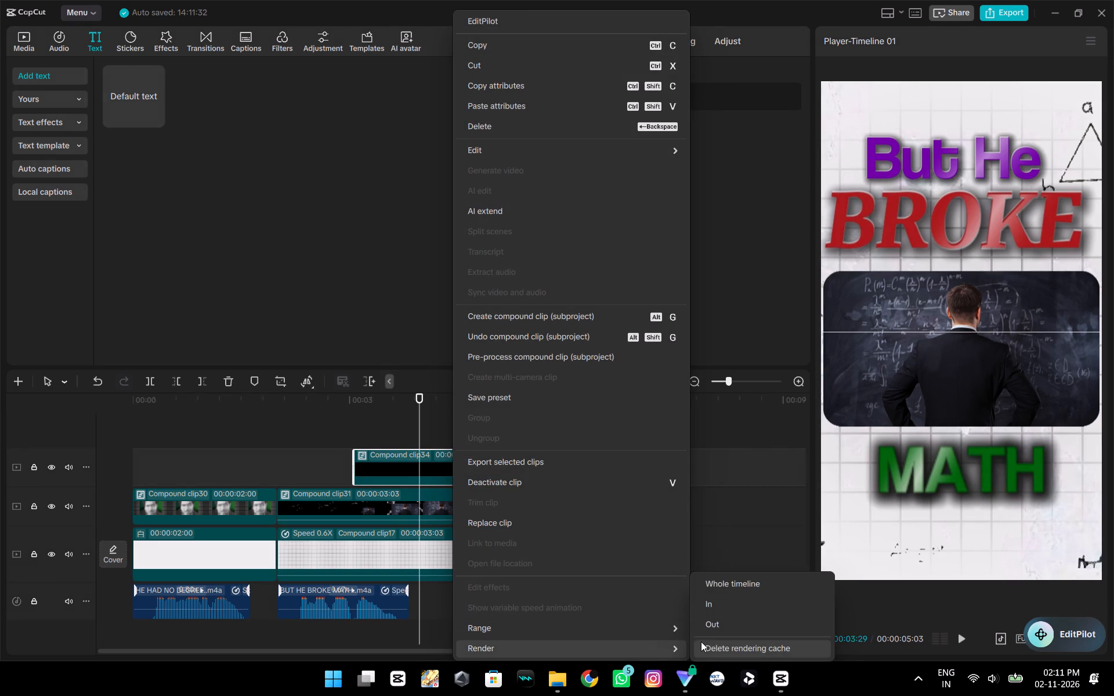
click(725, 582)
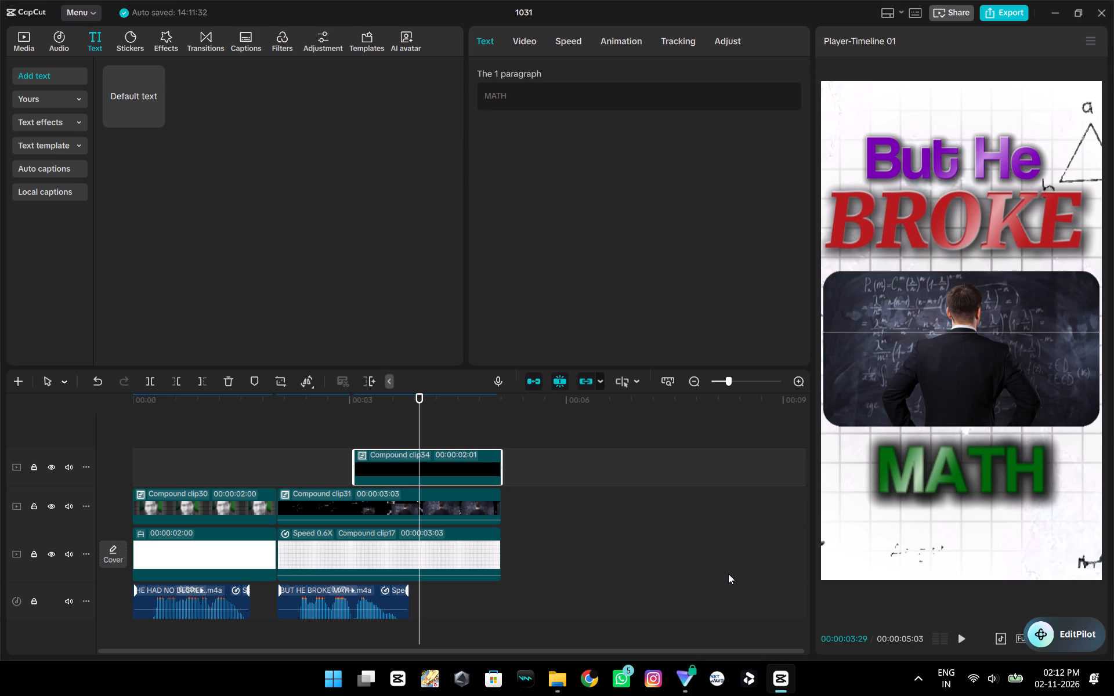
Play back the rendered second scene from 00:00:01:26 to check the But He, BROKE and MATH titles.
click(1021, 150)
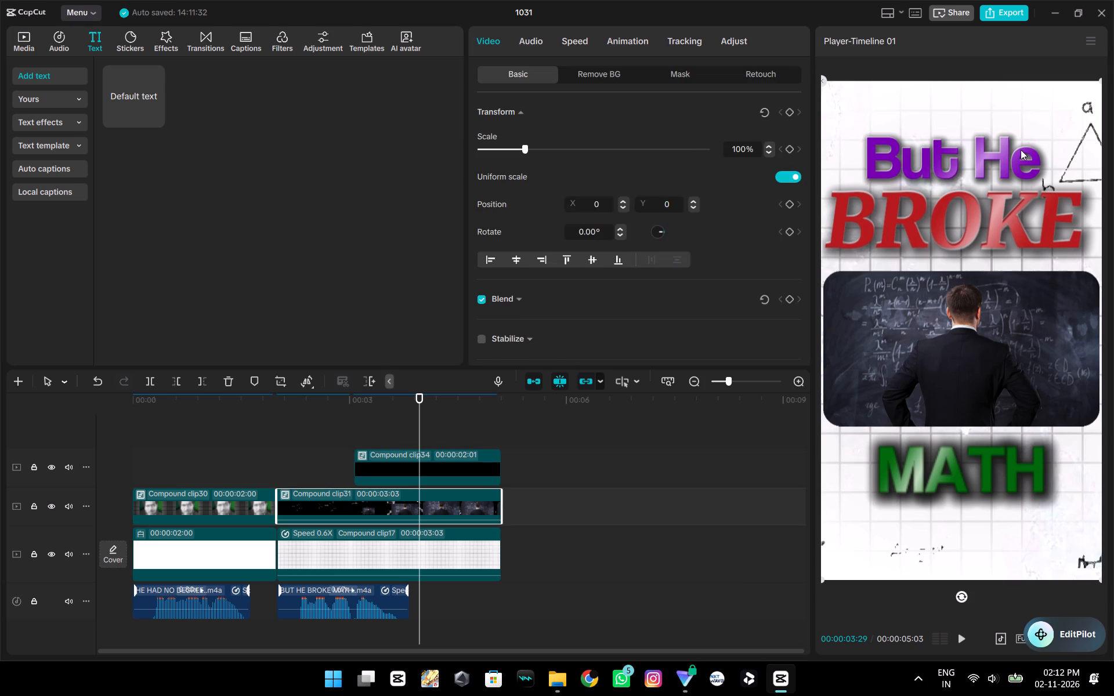
click(360, 409)
drag(360, 409, 268, 452)
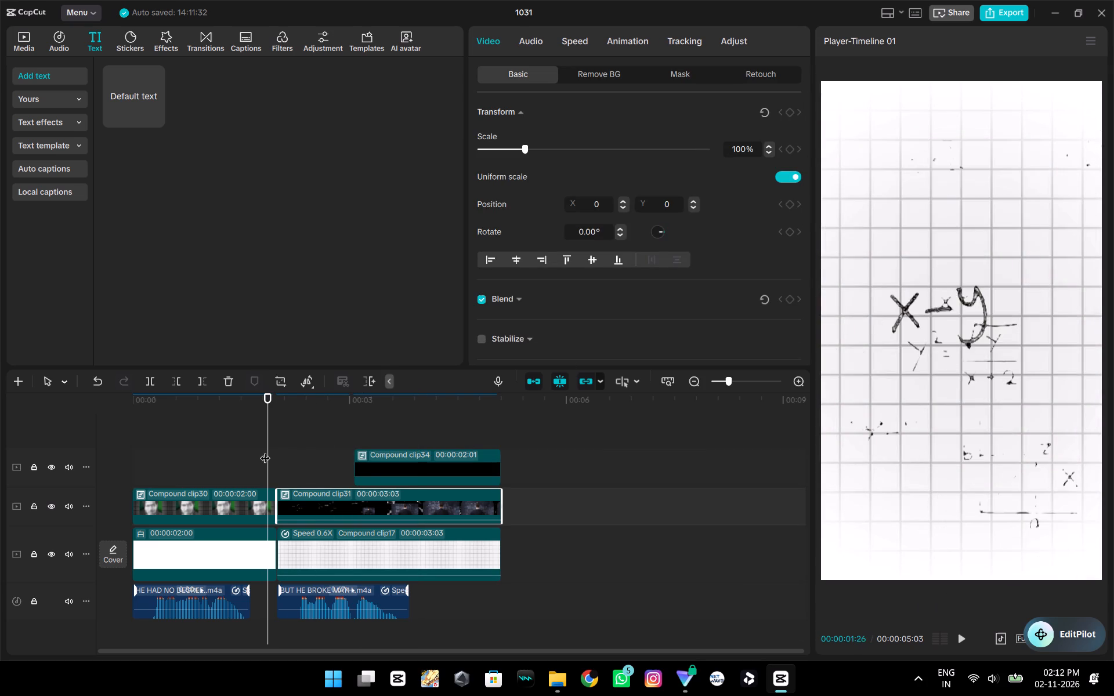
key(space)
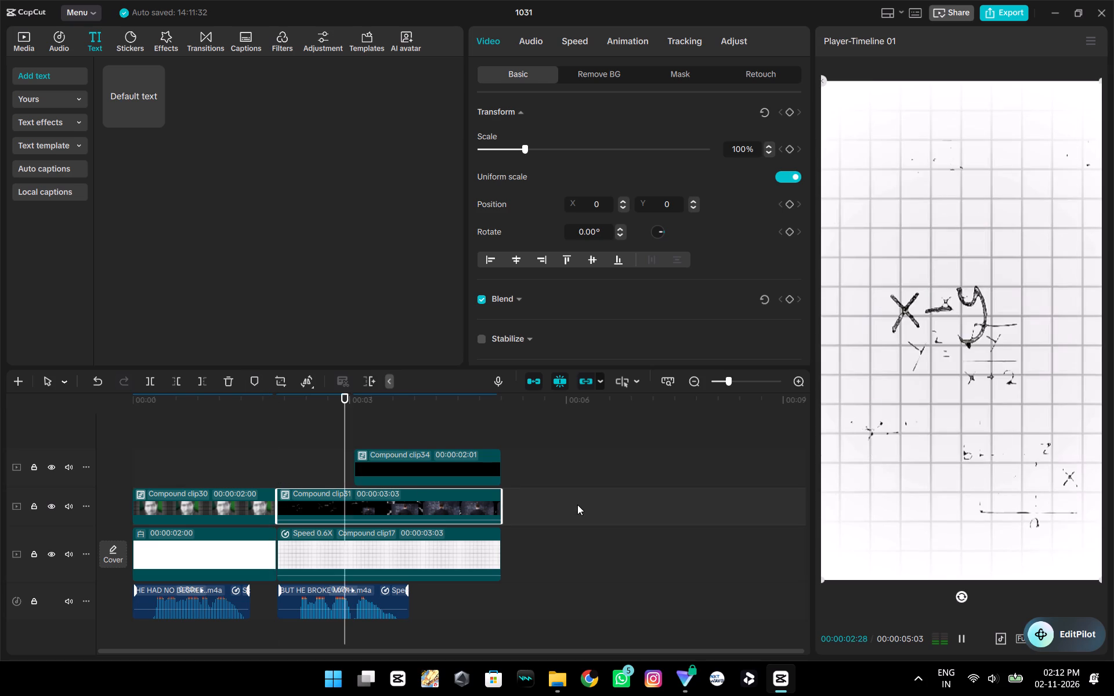
key(space)
key(space)
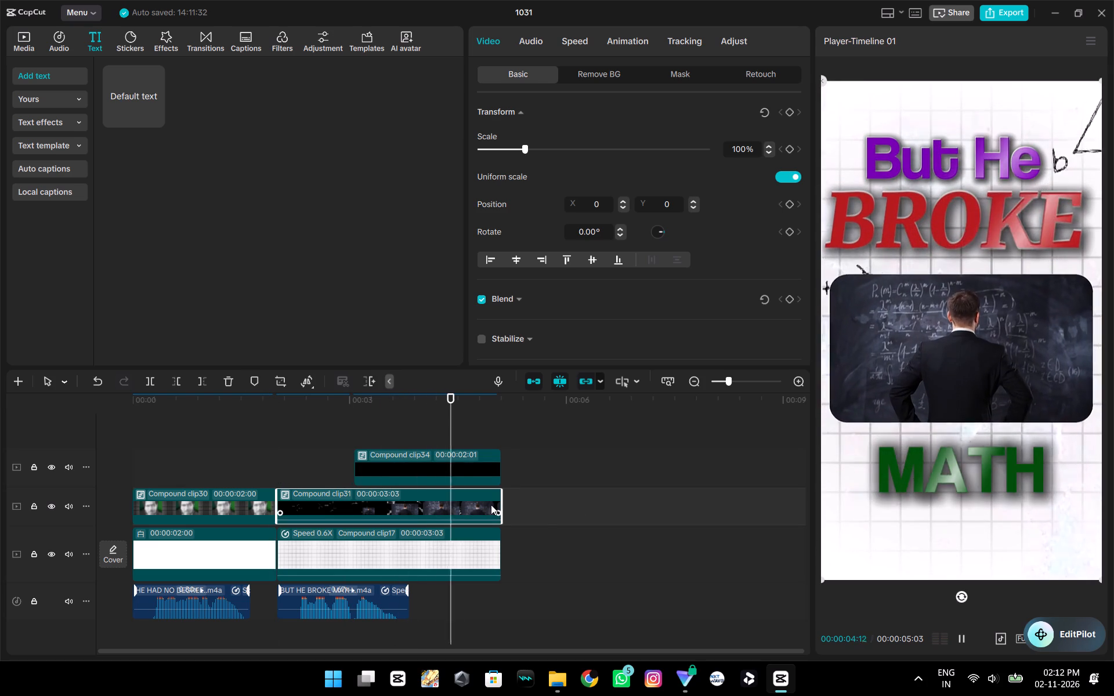
key(space)
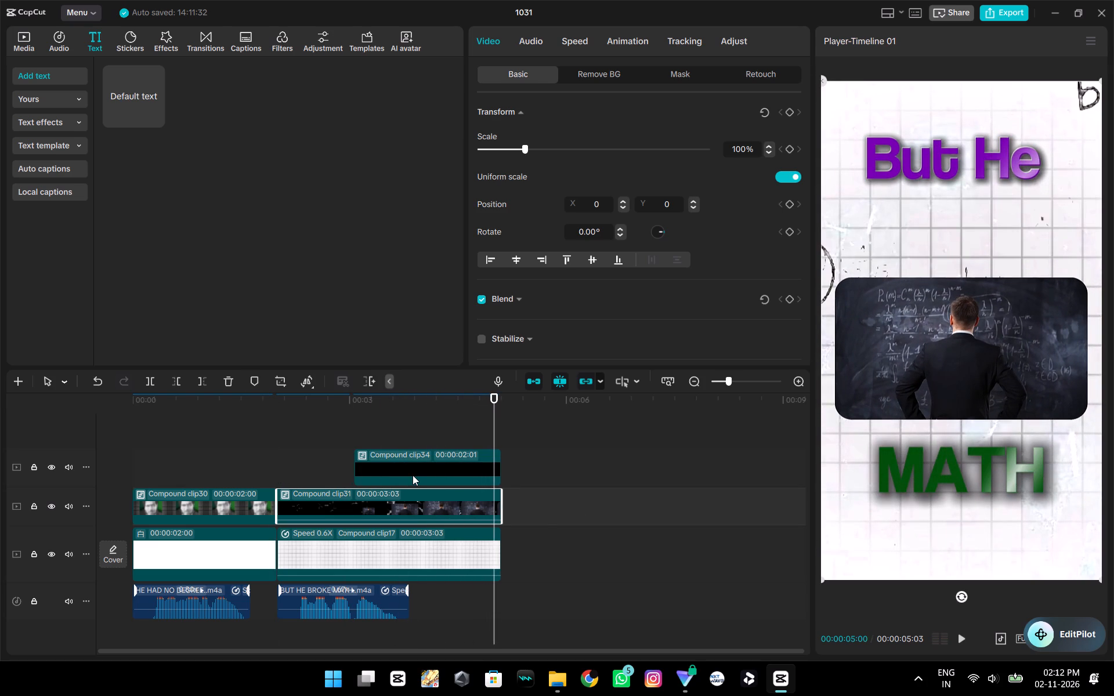
Ungroup the MATH compound clip from 00:00:03:02, along with the nested compound clip beneath its text, down to the bottom MATH text layer.
click(356, 425)
drag(356, 425, 351, 425)
click(401, 469)
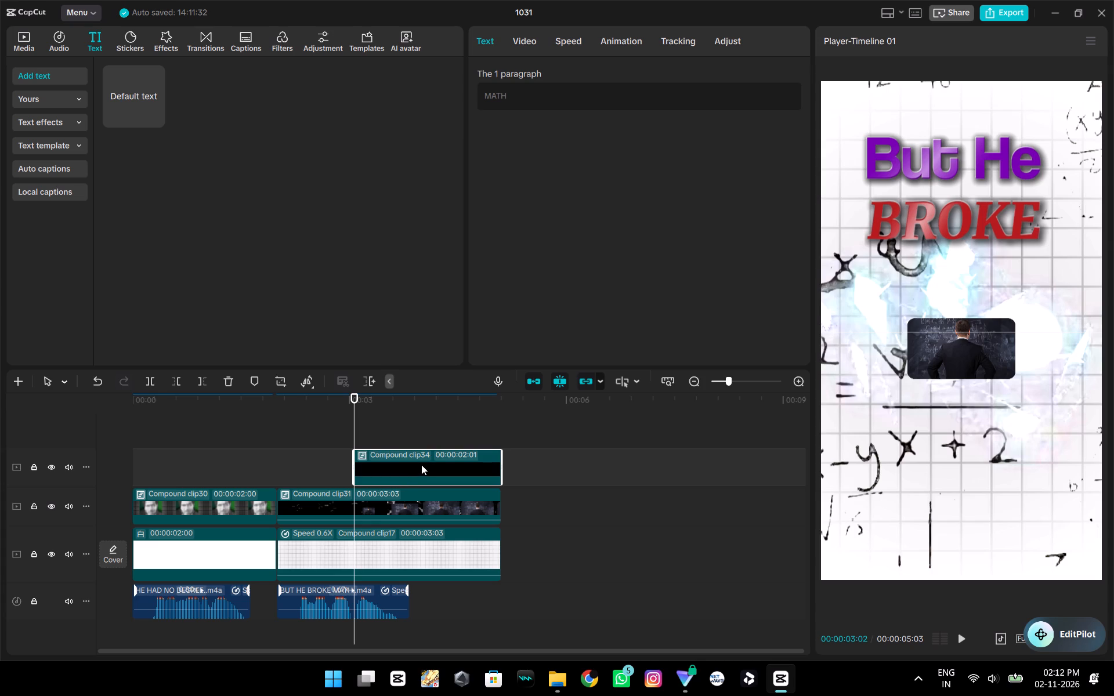
key(alt+shift+g)
click(384, 516)
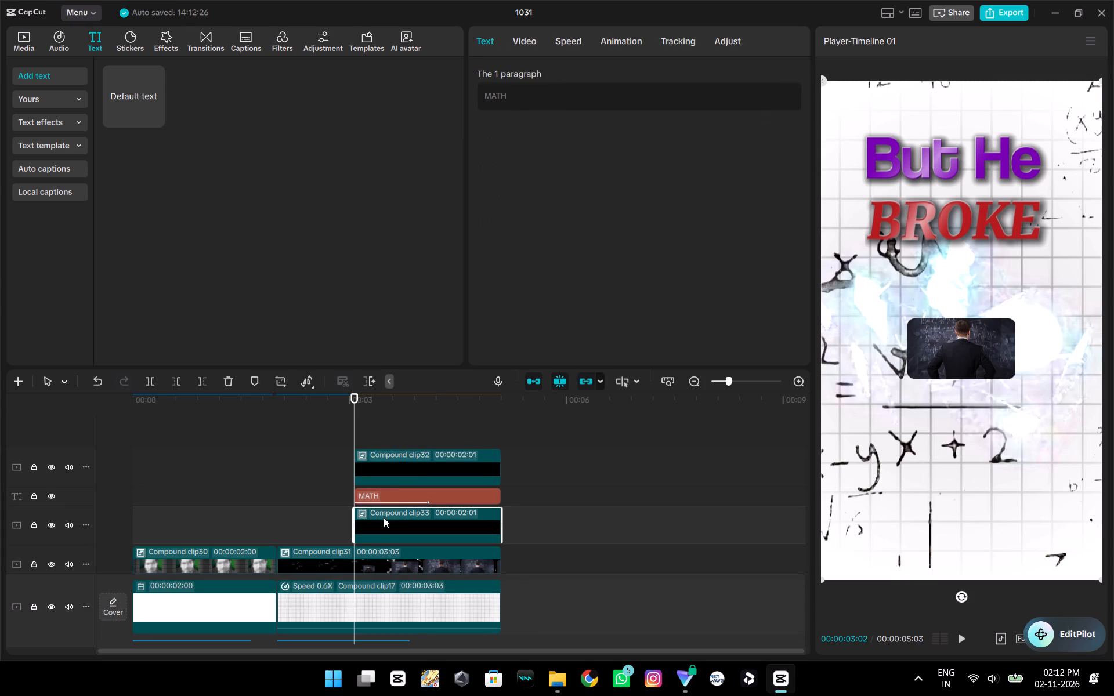
click(521, 45)
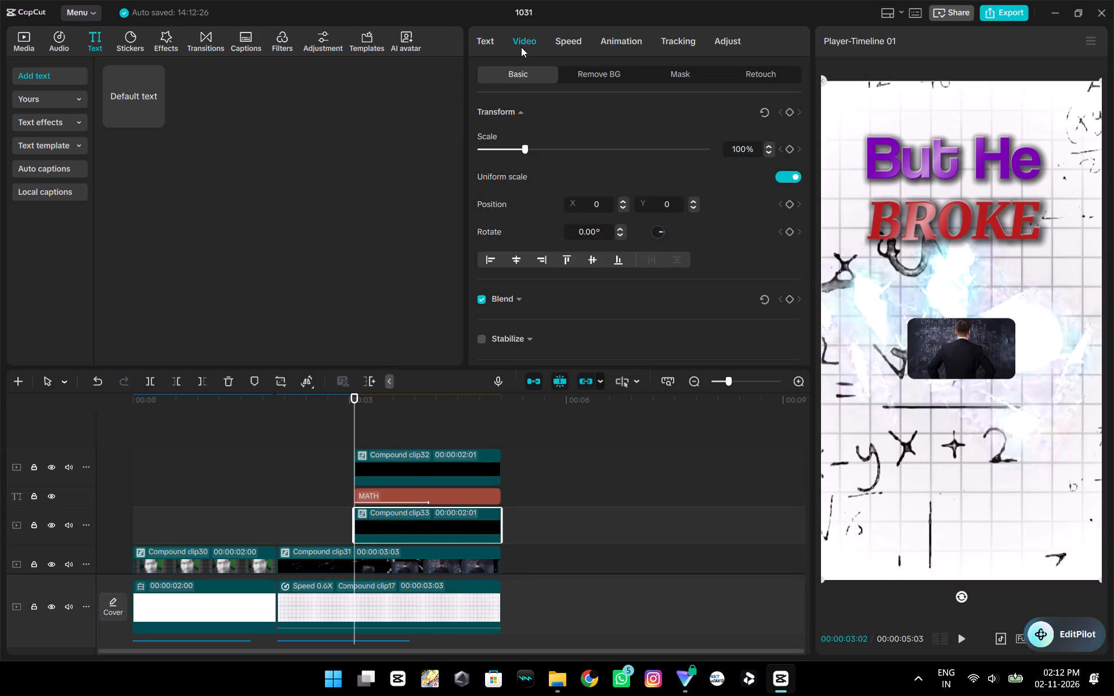
click(486, 42)
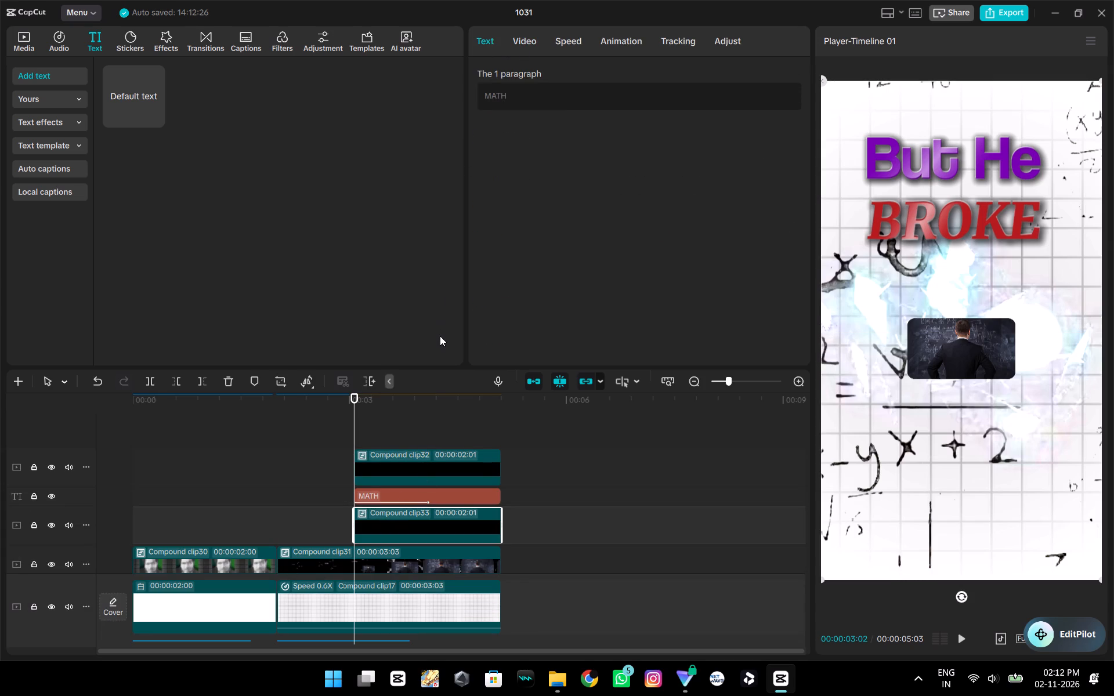
key(alt+shift+g)
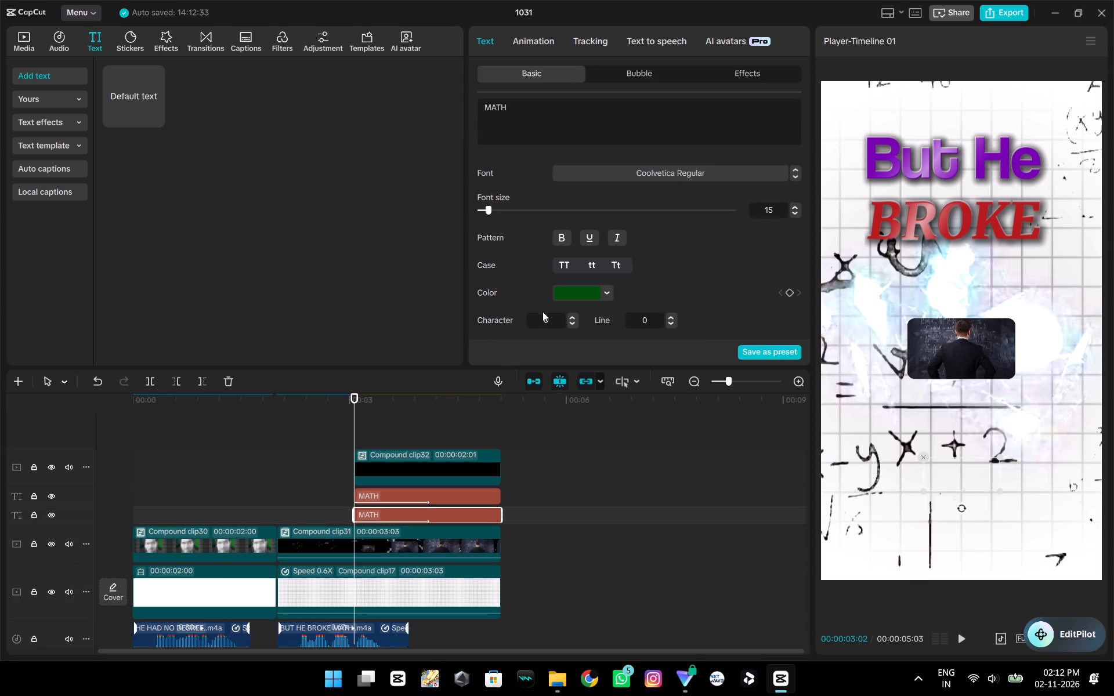
Recolour the bottom MATH text layer white (FFFFFF).
click(607, 295)
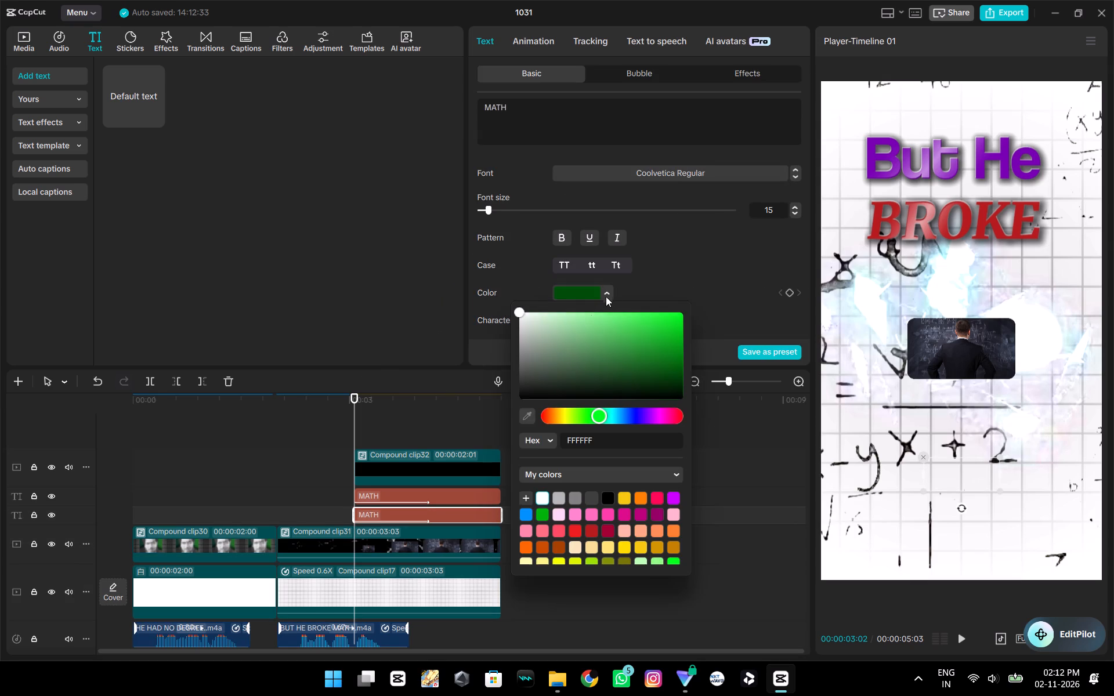
click(541, 494)
click(545, 497)
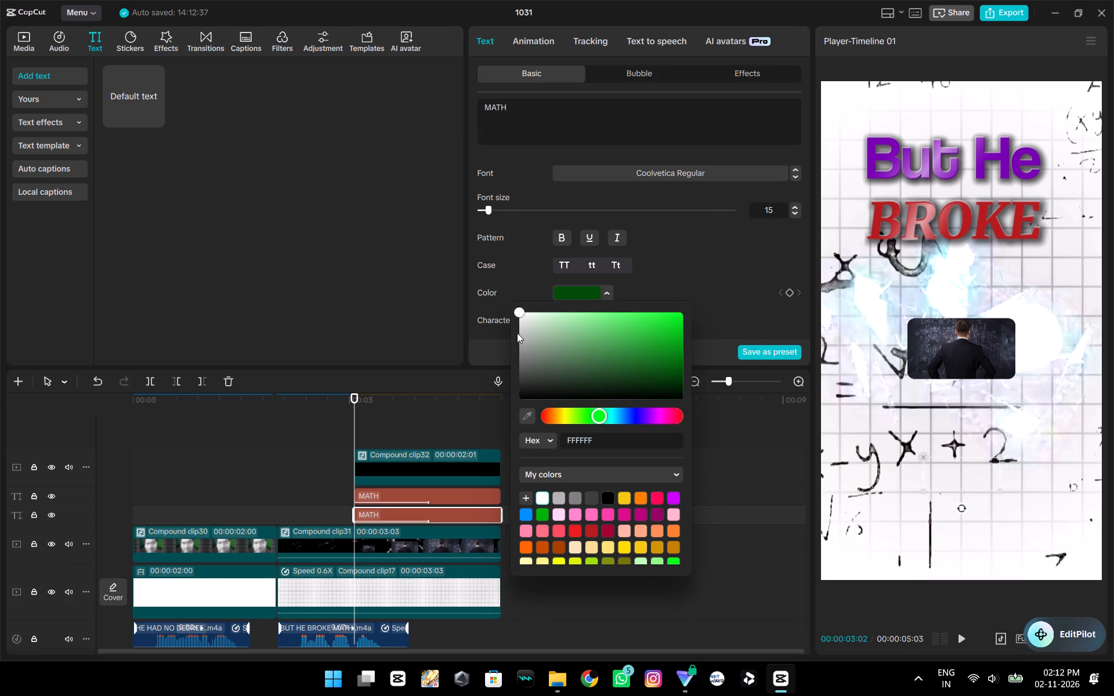
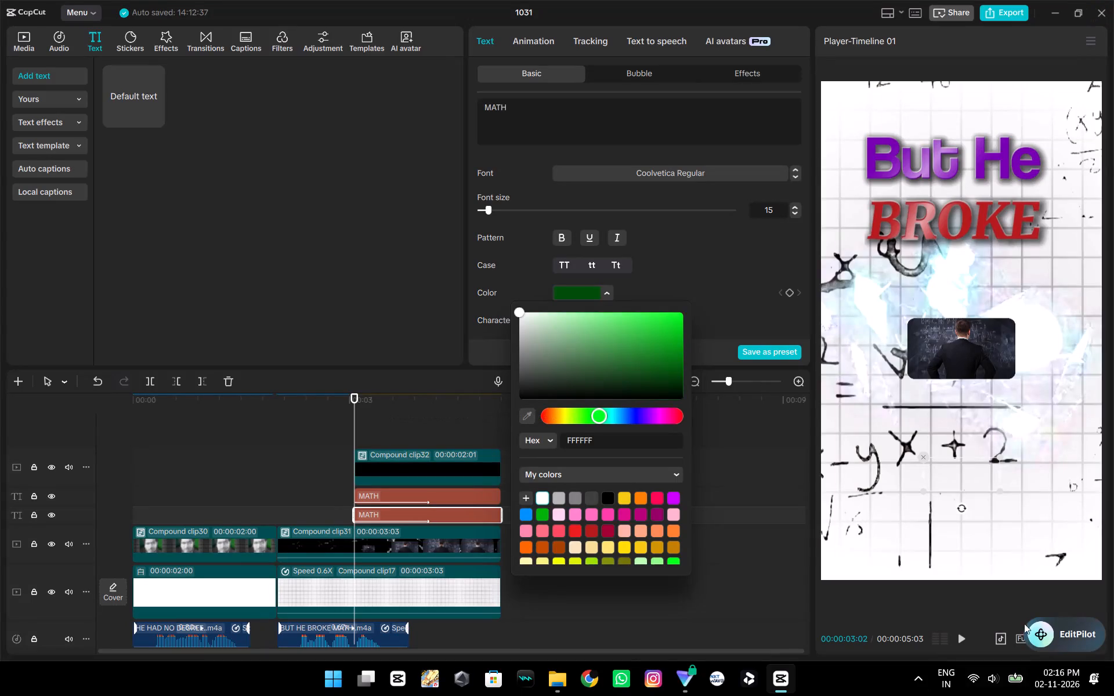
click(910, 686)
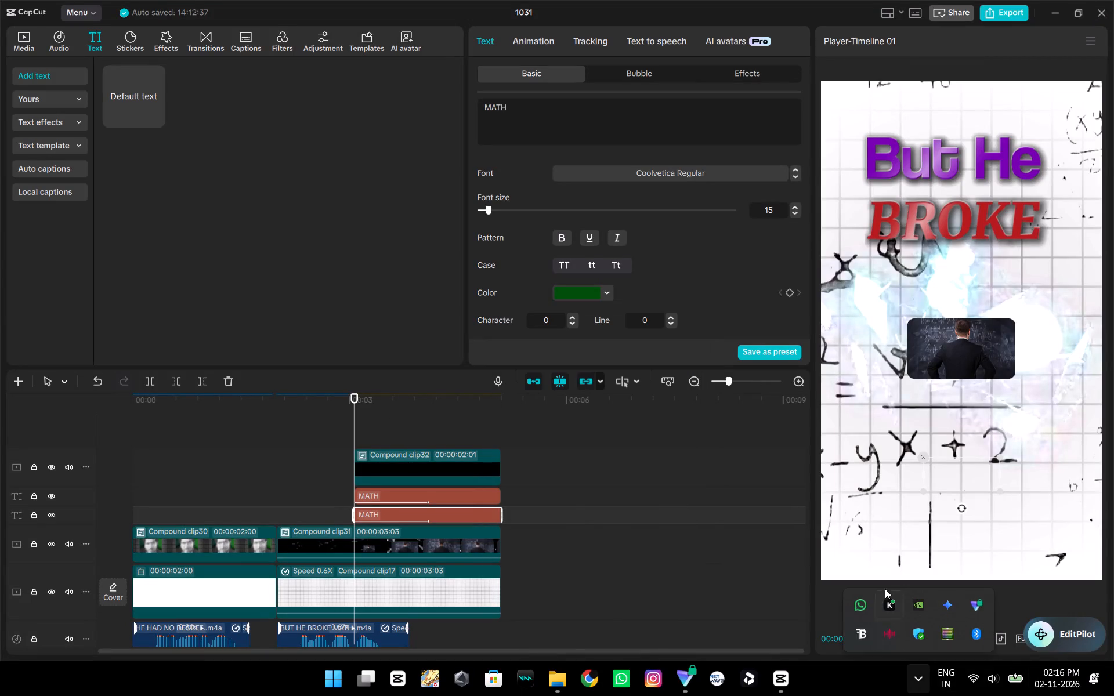
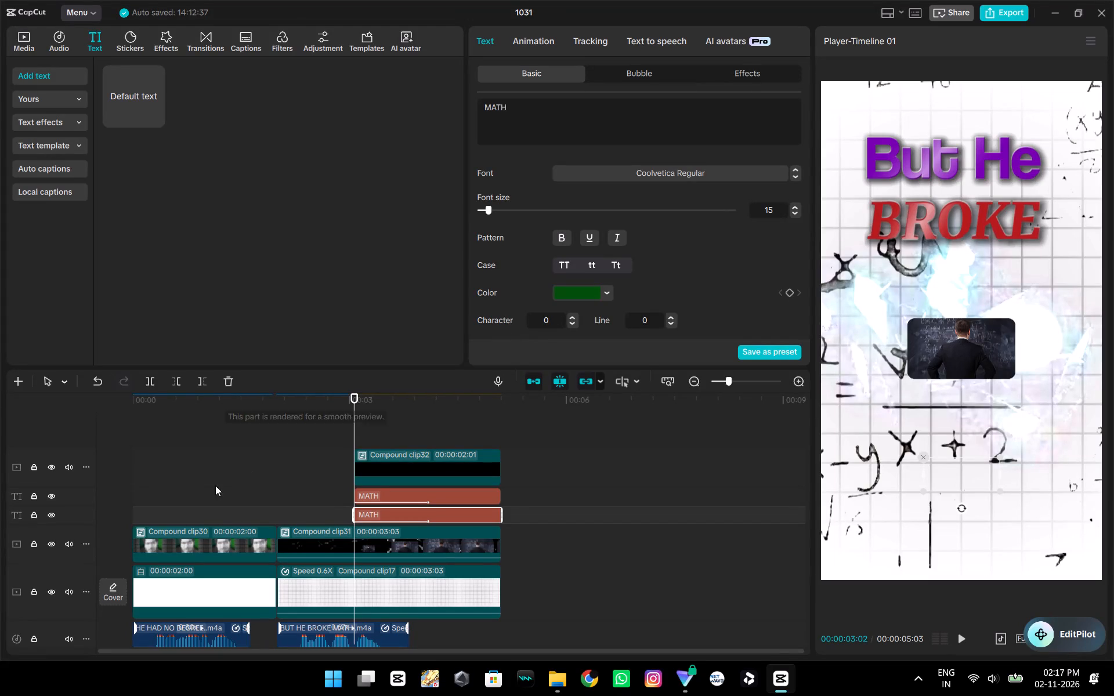
Play the timeline from near its start up to the MATH title to review the title scenes.
click(153, 428)
drag(153, 428, 116, 445)
key(space)
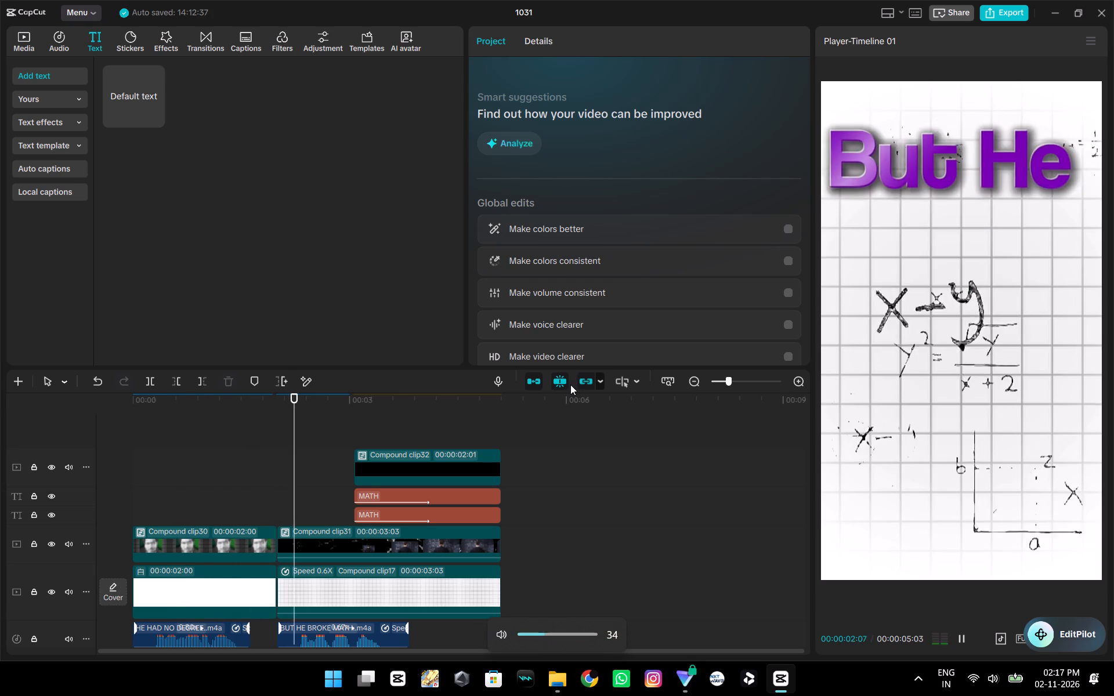
key(space)
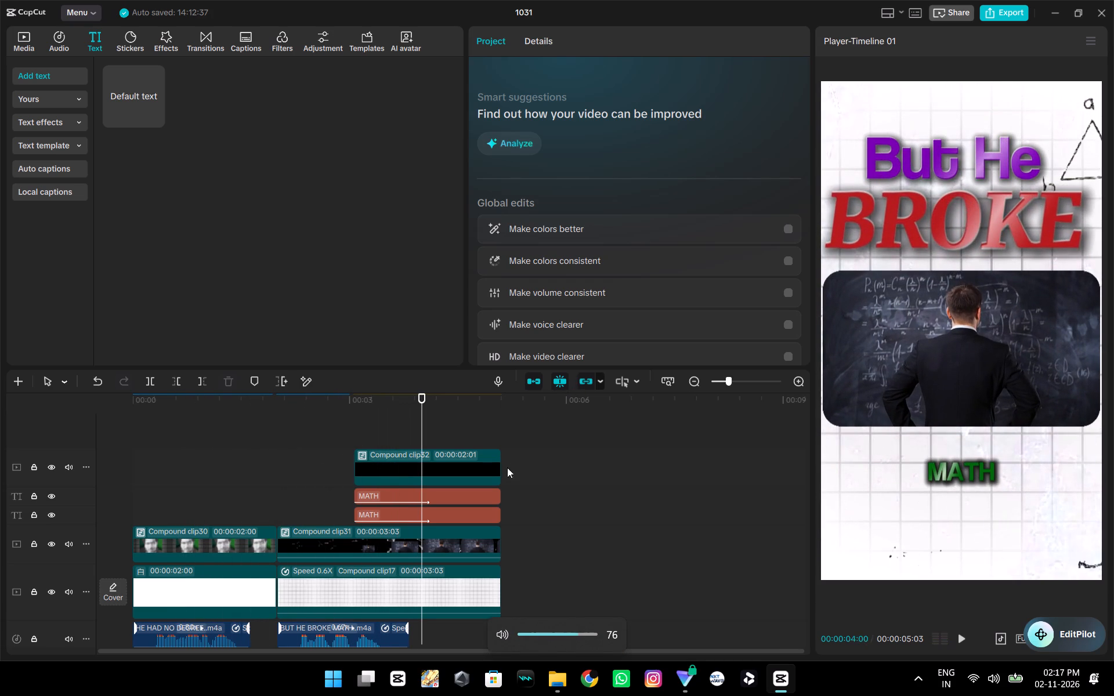
Set the shadow opacity of the lower MATH text layer to 45%.
ctrl+scroll(471, 554, up, 7)
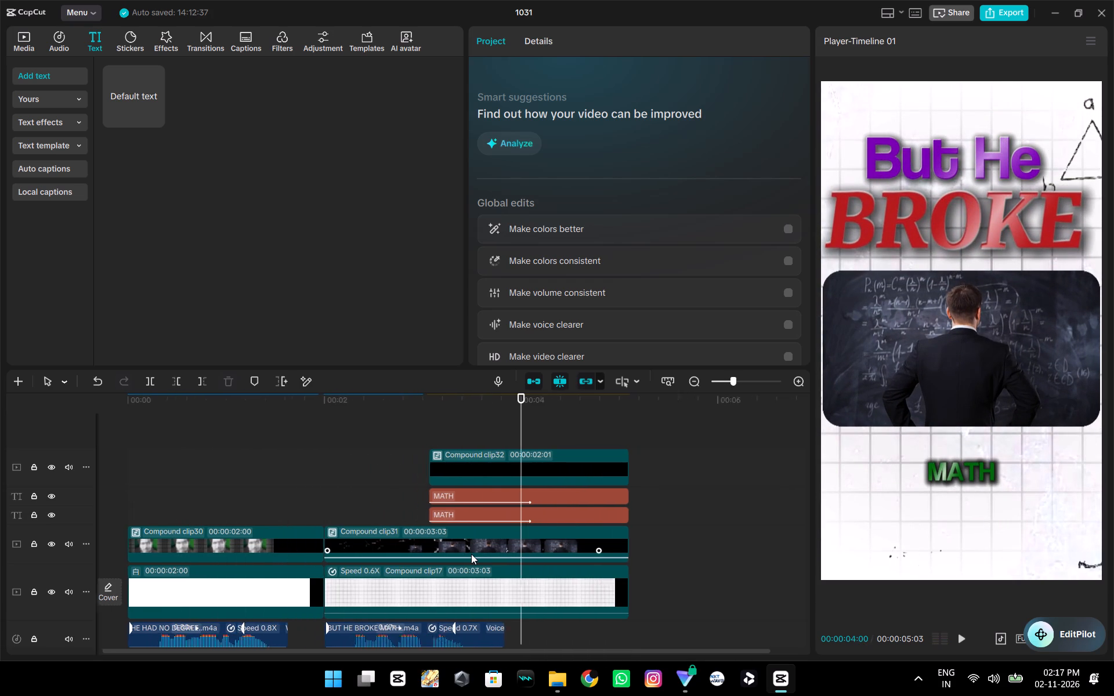
ctrl+scroll(471, 554, up, 8)
click(471, 514)
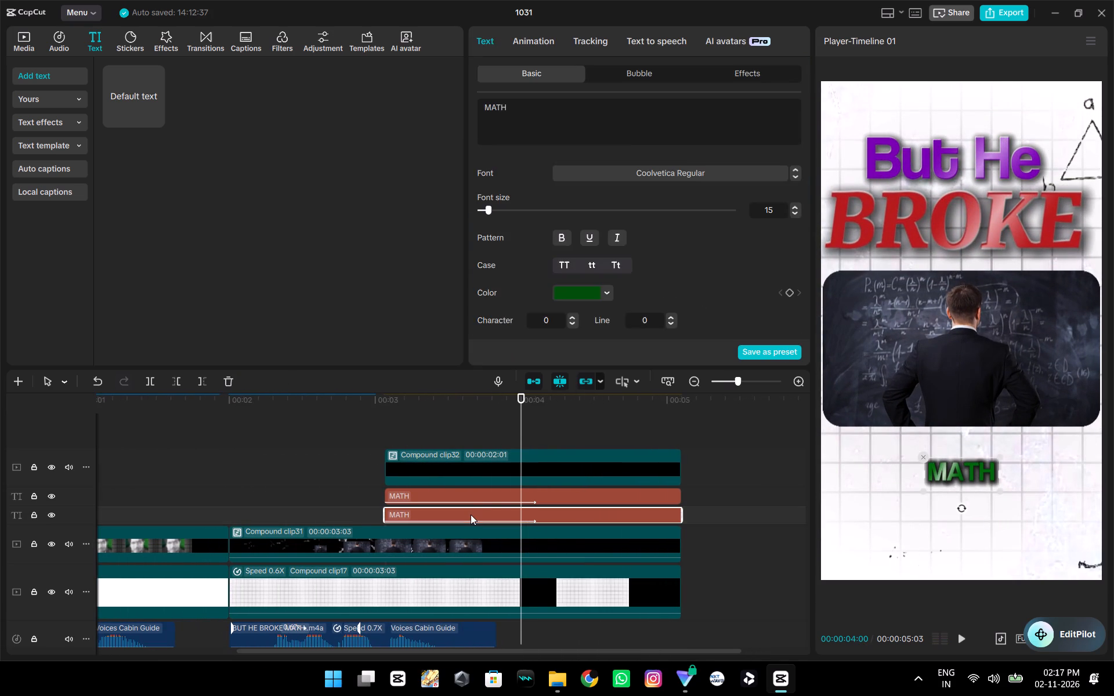
scroll(556, 323, down, 11)
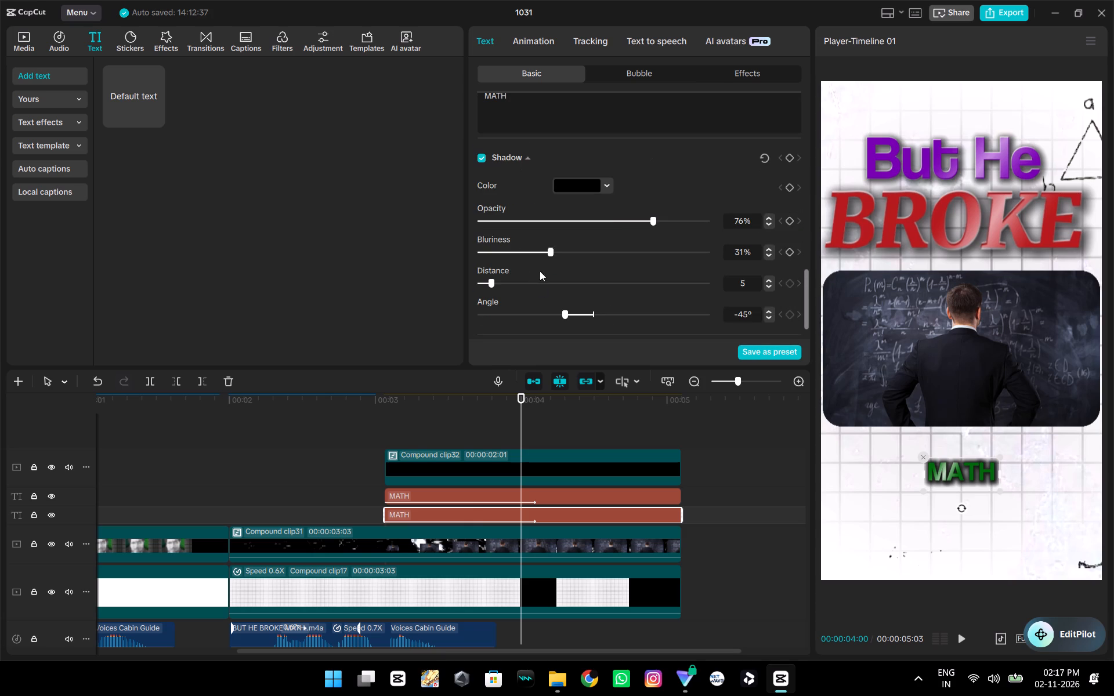
drag(619, 213, 559, 231)
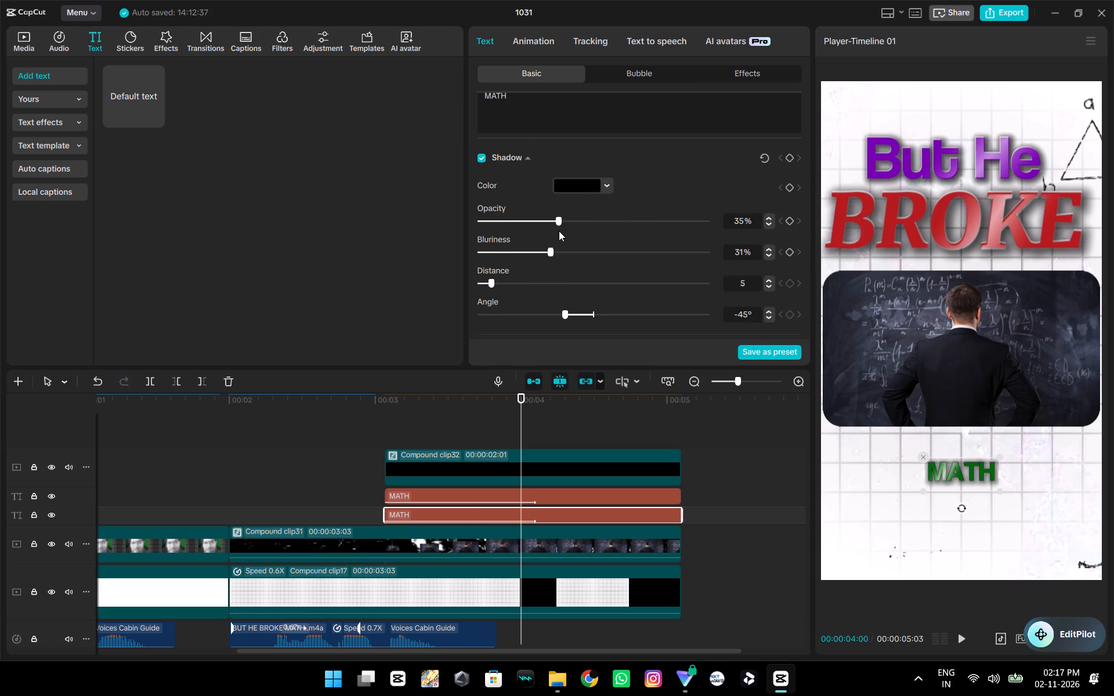
drag(559, 231, 582, 231)
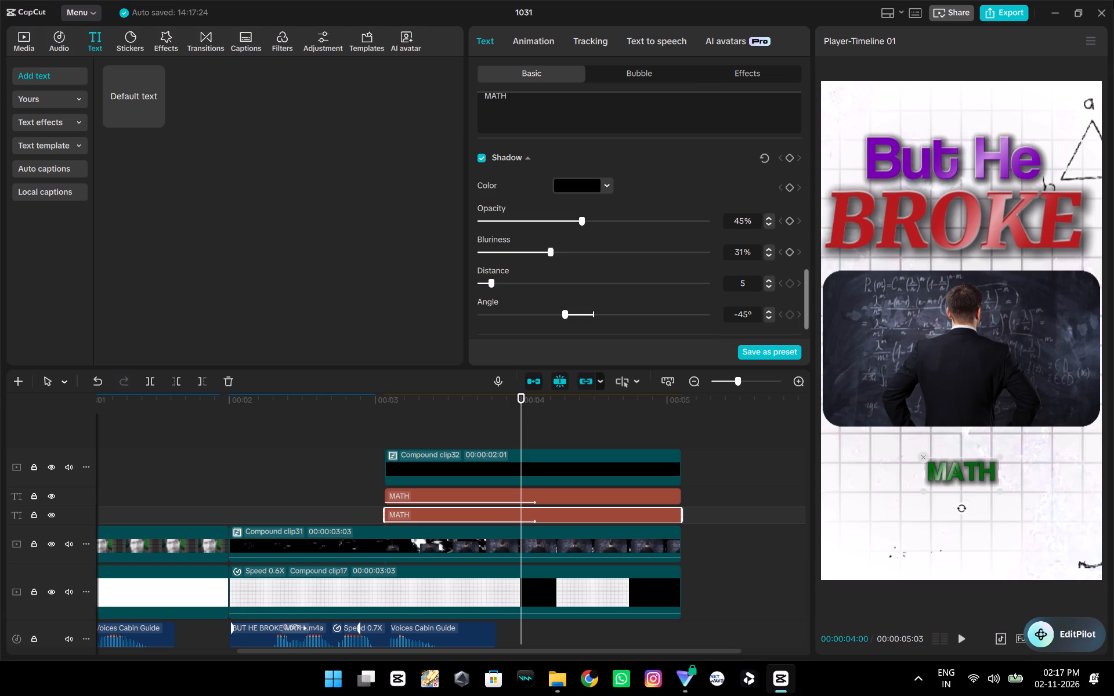
Close project 1031 and exit the video editor to the desktop.
click(1101, 8)
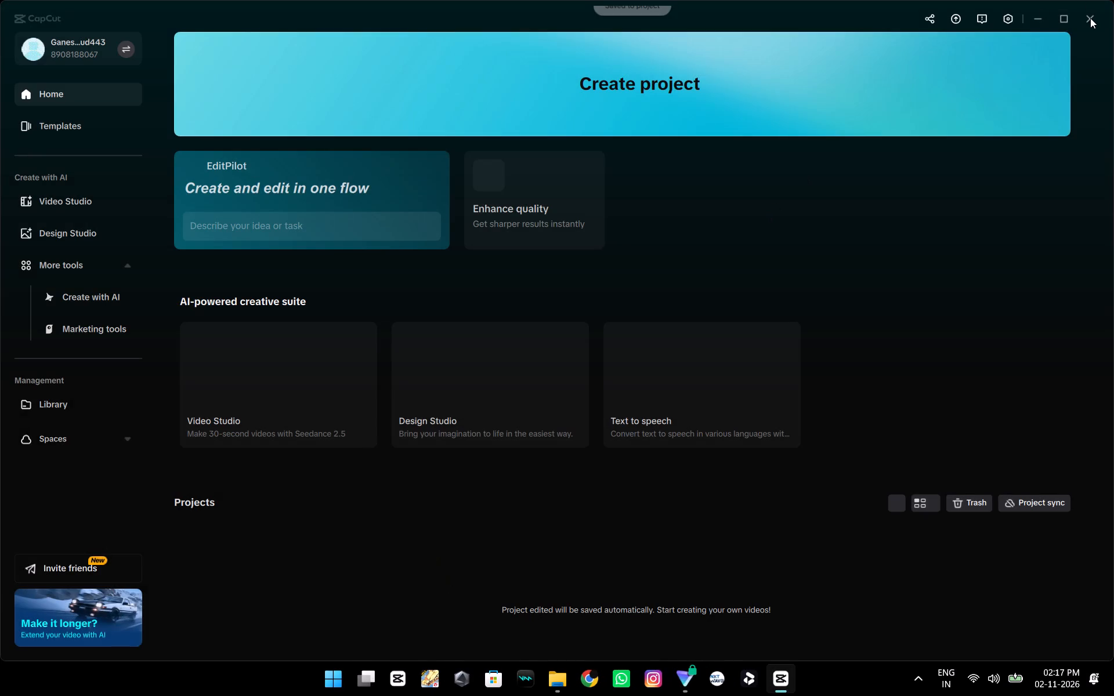
click(1090, 18)
click(1090, 18)
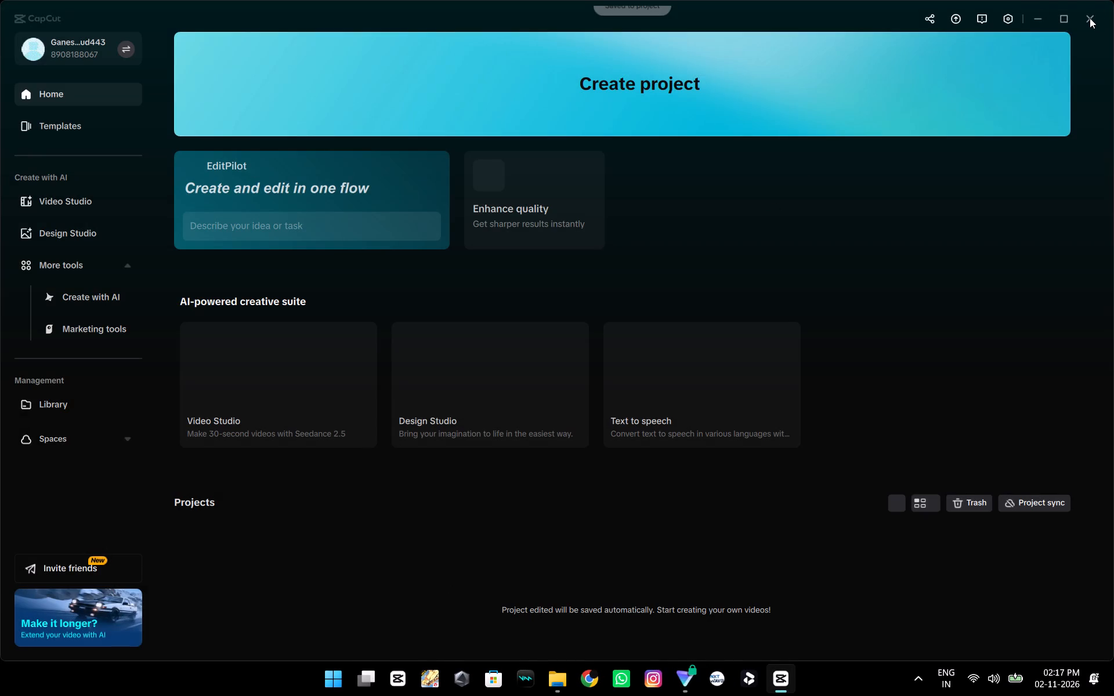
click(1090, 18)
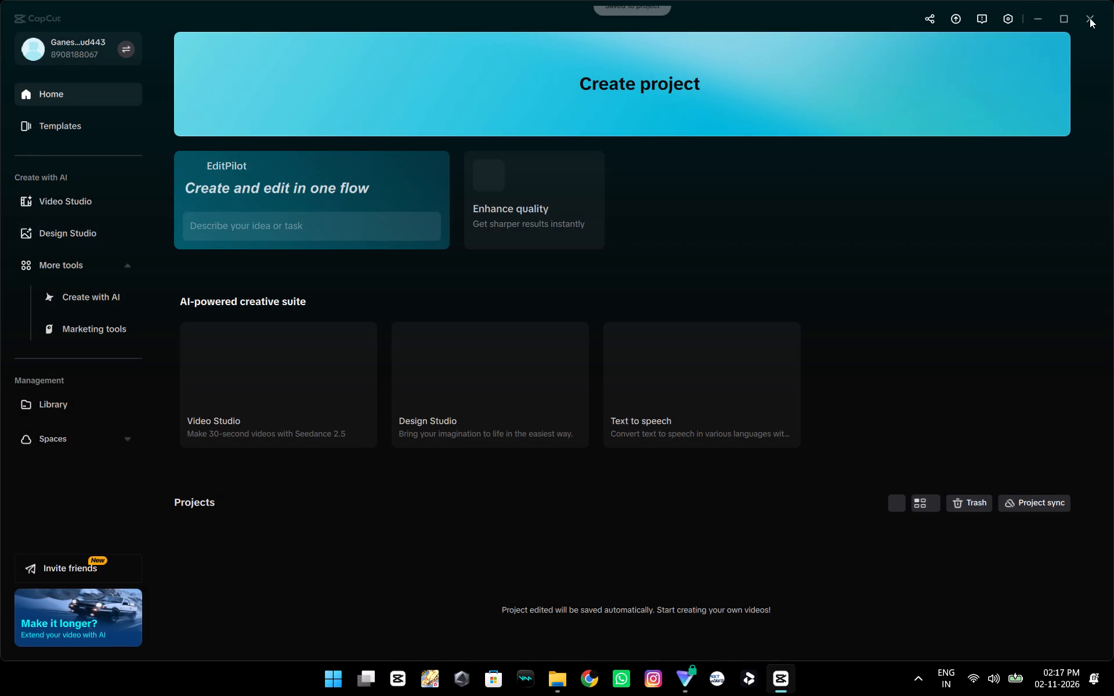
click(1092, 12)
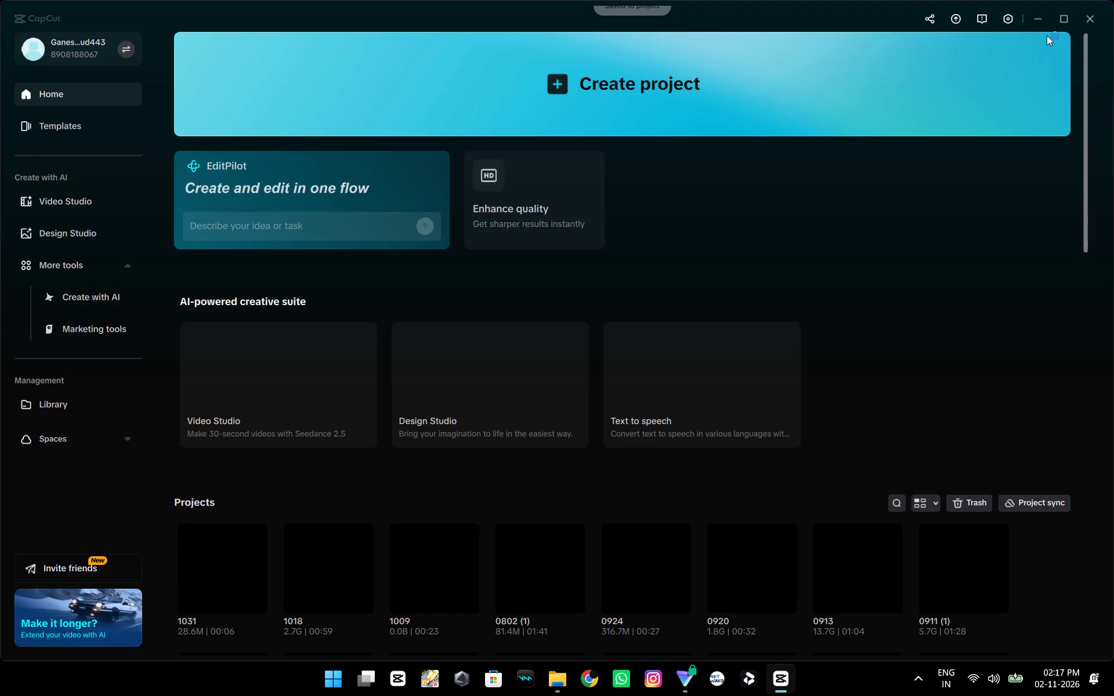
click(1076, 17)
click(1097, 15)
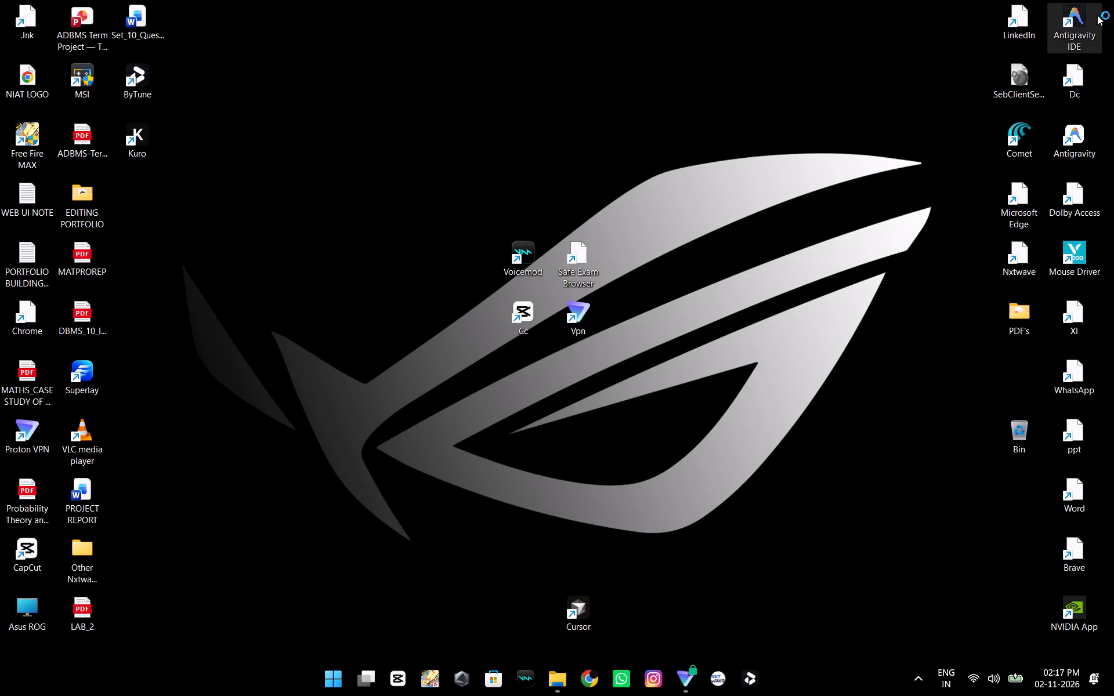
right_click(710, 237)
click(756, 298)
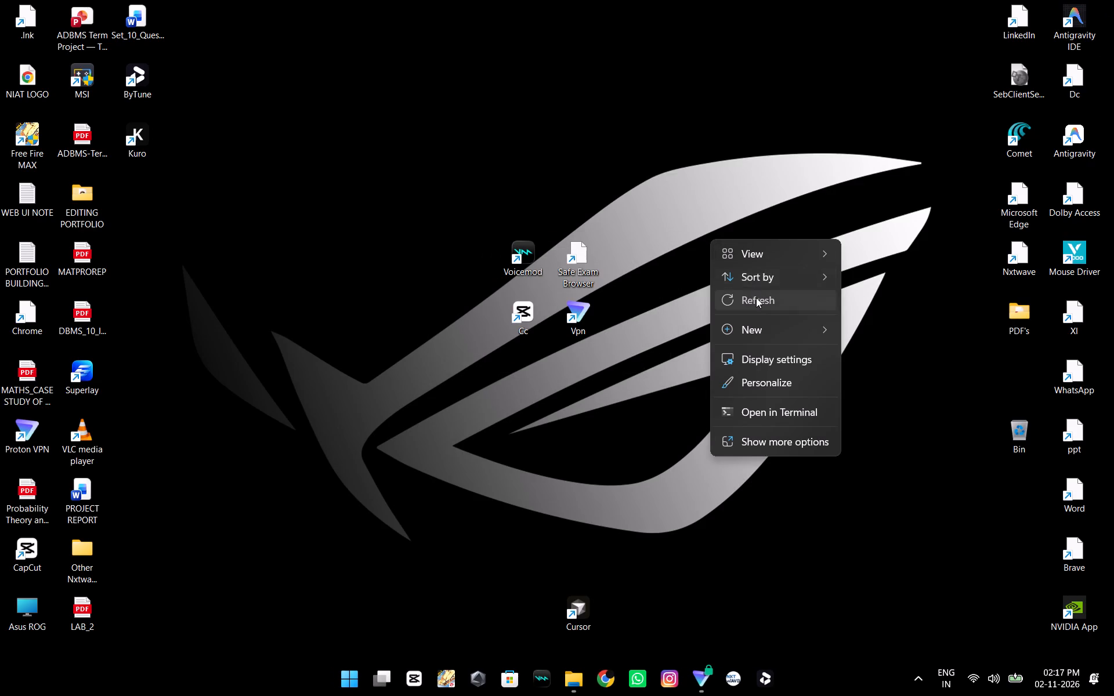
Switch to Proton VPN, disconnect the VPN connection and close its window.
click(694, 677)
click(688, 186)
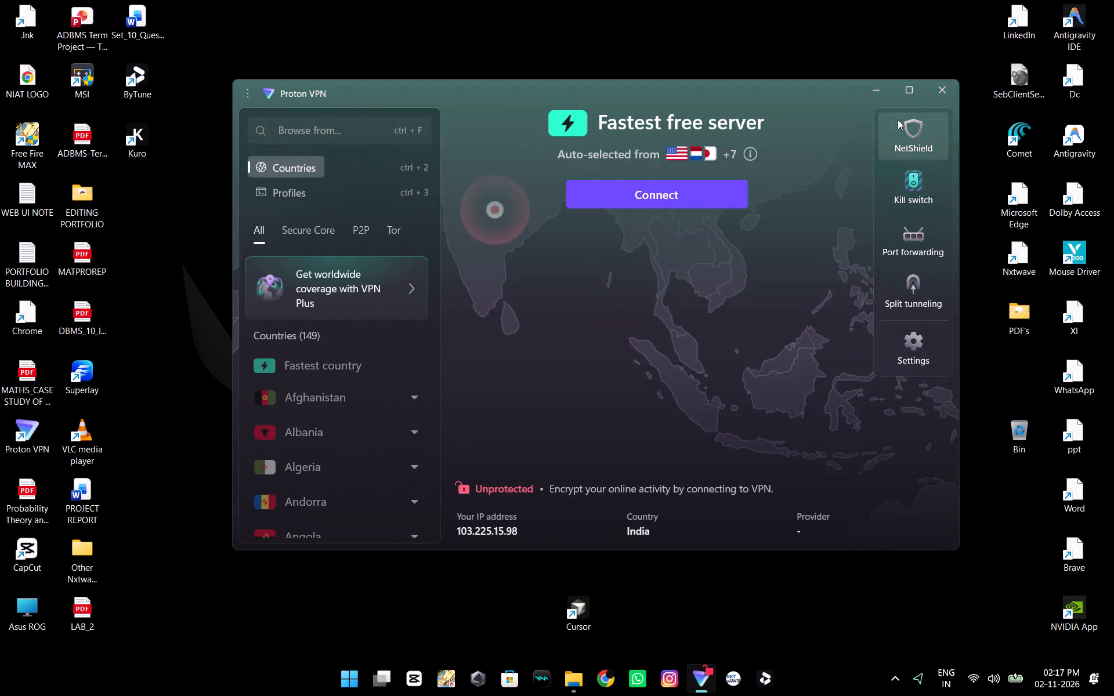
click(939, 99)
Show the hidden system tray icons.
click(899, 669)
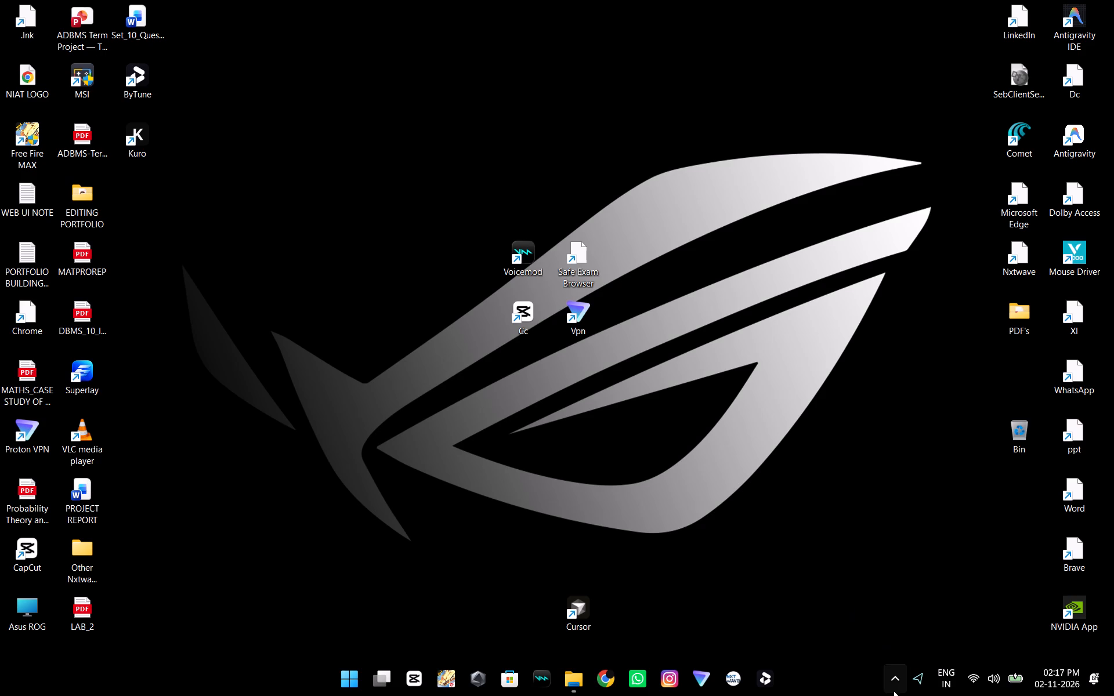
click(894, 691)
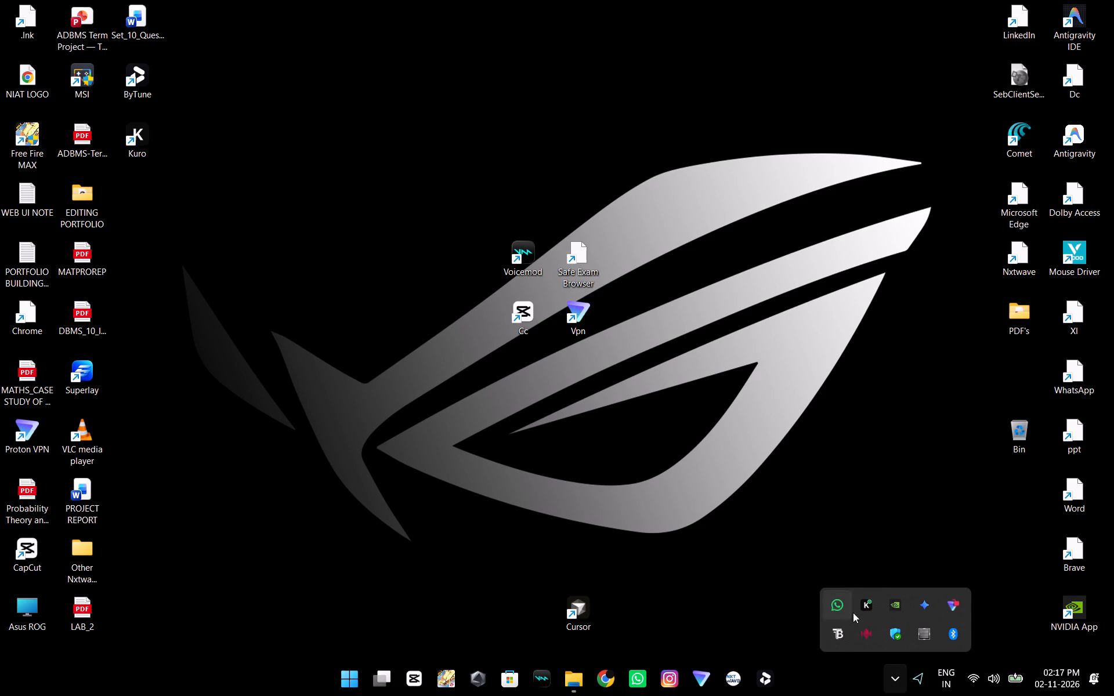